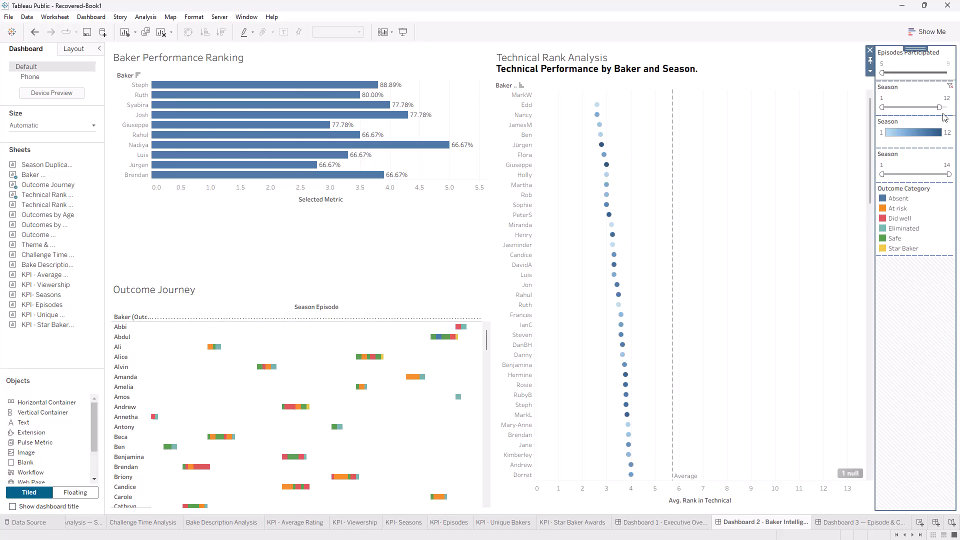
# Extend the upper limit of the Technical Rank Analysis season filter to 14.
pyautogui.moveTo(939, 109); pyautogui.dragTo(950, 109)
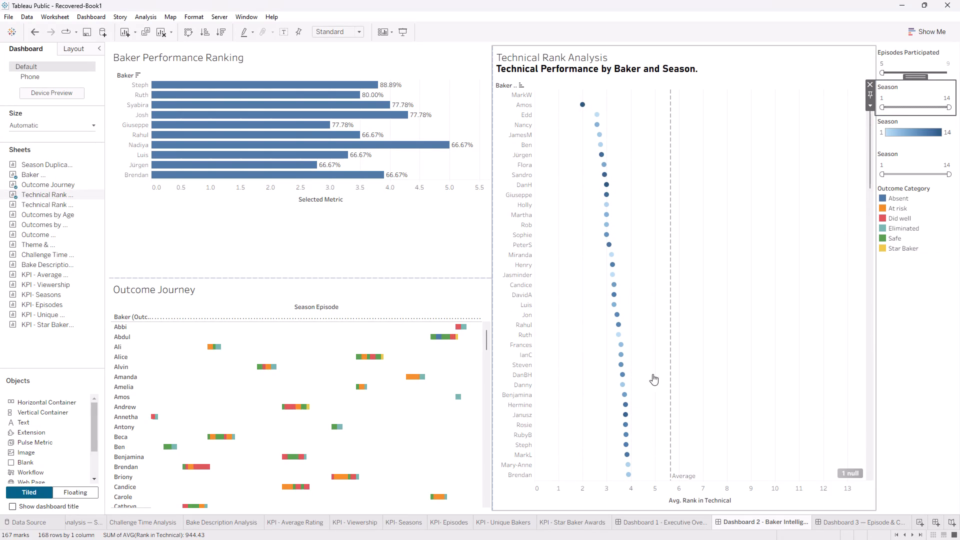
pyautogui.click(320, 385)
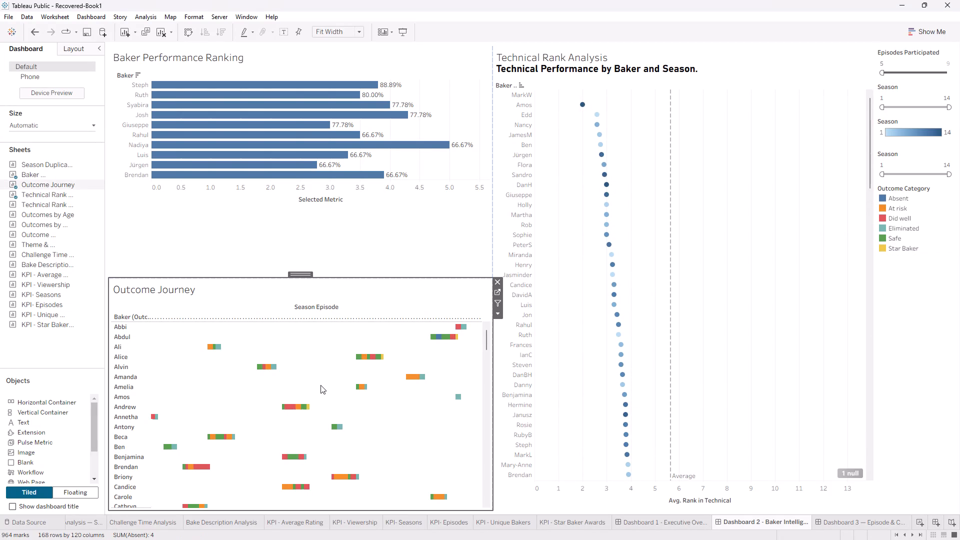
# On Dashboard 3, test the Audience Metric Selector with Average Rating and Challenge Time, and return it to Average Viewership.
pyautogui.click(835, 525)
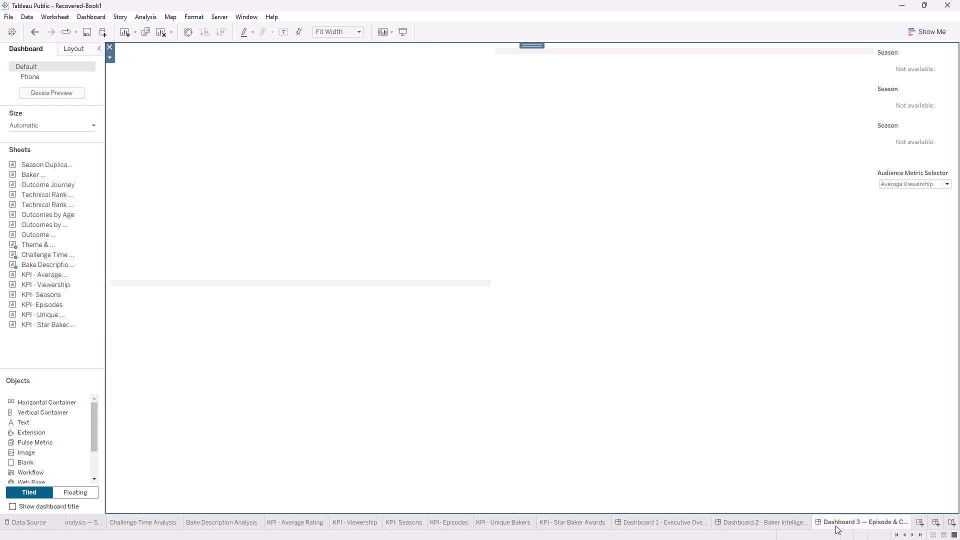
pyautogui.hscroll(-1, 835, 525)
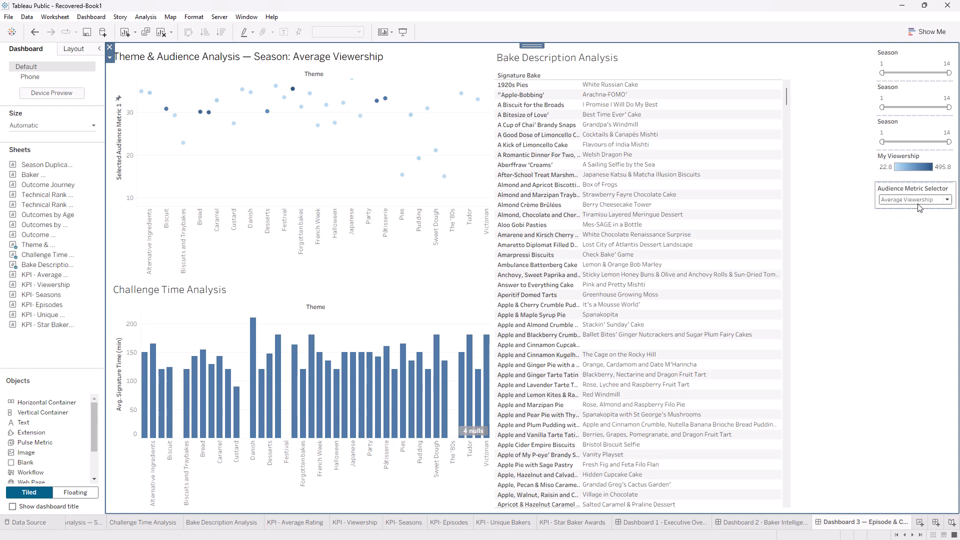
pyautogui.click(919, 196)
pyautogui.click(916, 210)
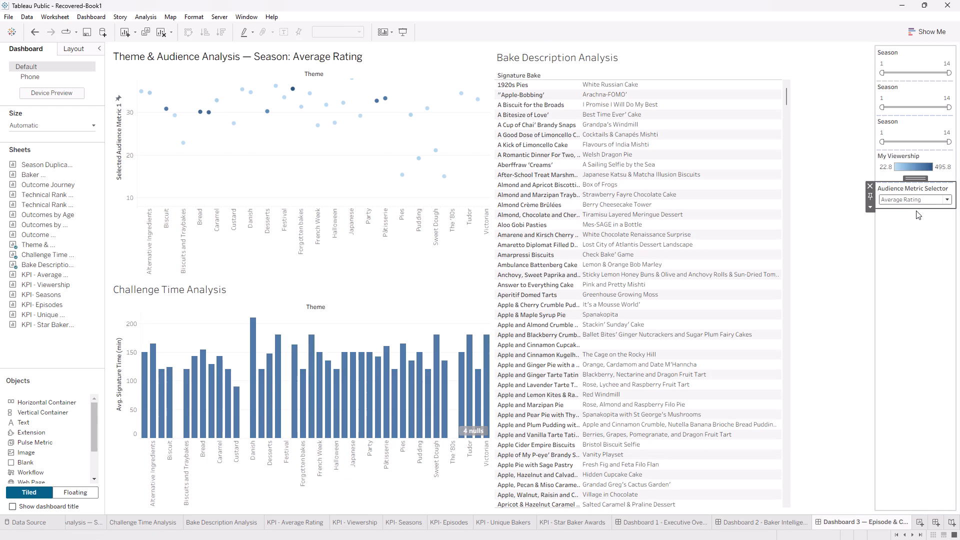
pyautogui.click(909, 198)
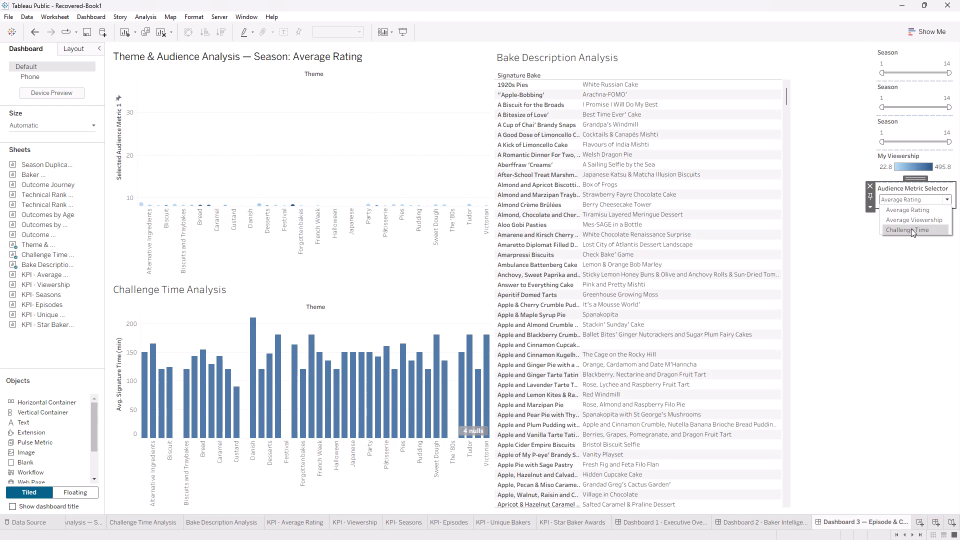
pyautogui.click(911, 228)
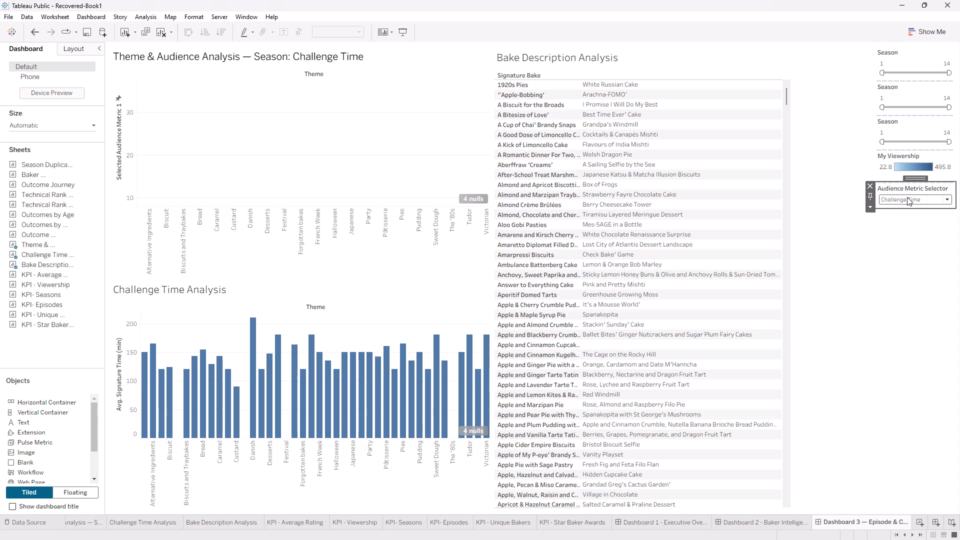
pyautogui.click(907, 197)
pyautogui.click(906, 215)
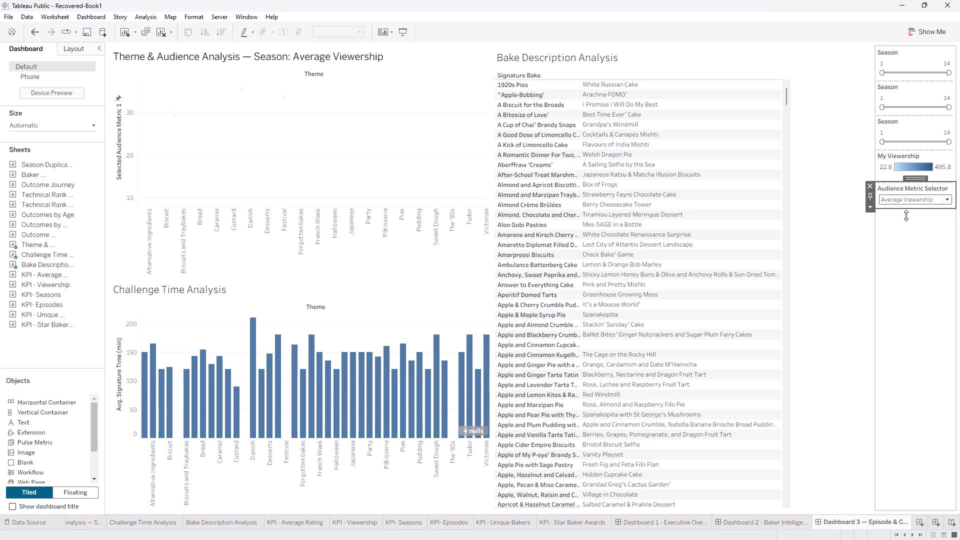
# Set the Theme & Audience Analysis chart on Dashboard 3 to Fit Height.
pyautogui.click(358, 154)
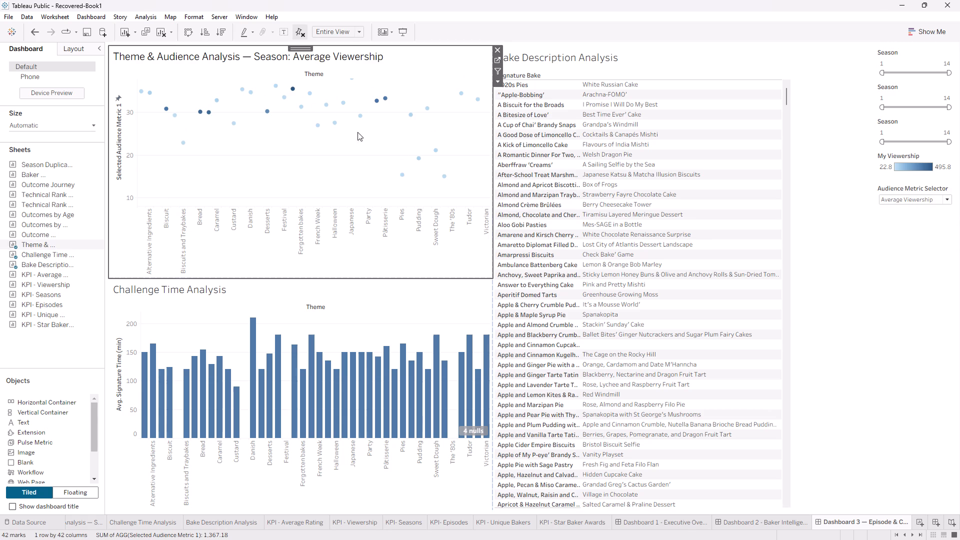
pyautogui.click(344, 31)
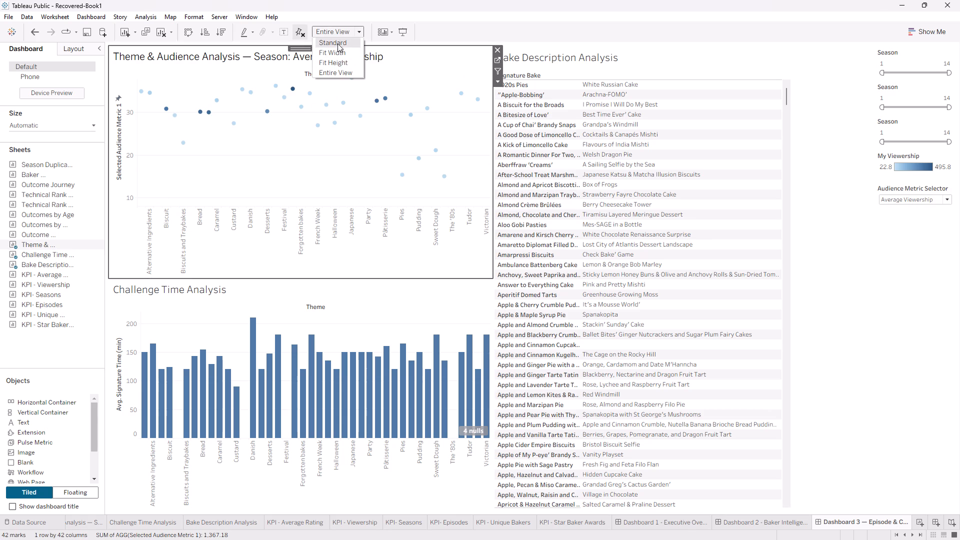
pyautogui.click(338, 72)
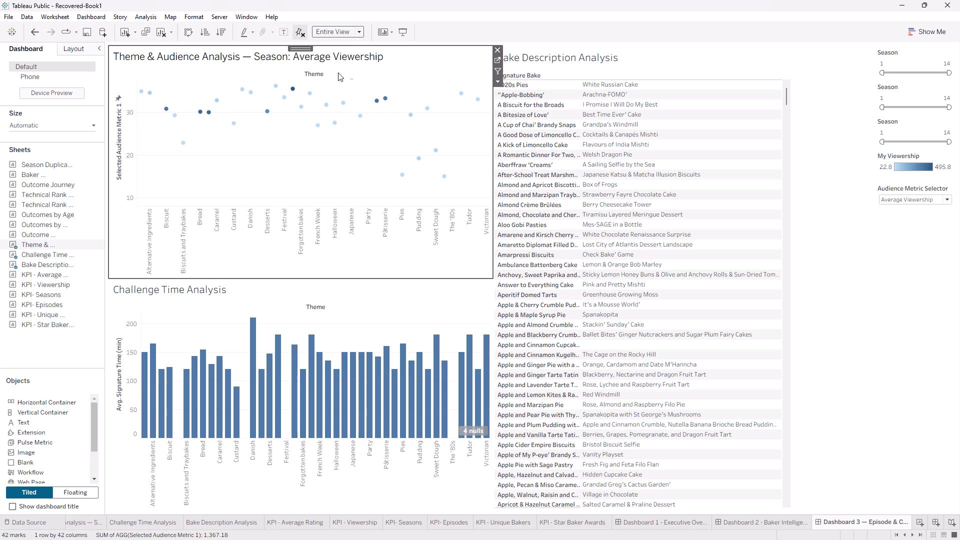
pyautogui.click(349, 27)
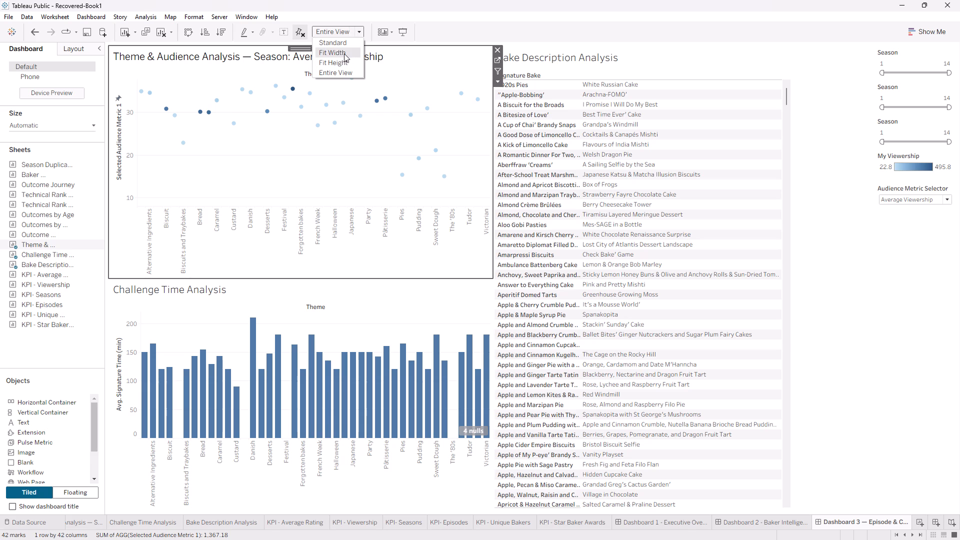
pyautogui.click(341, 60)
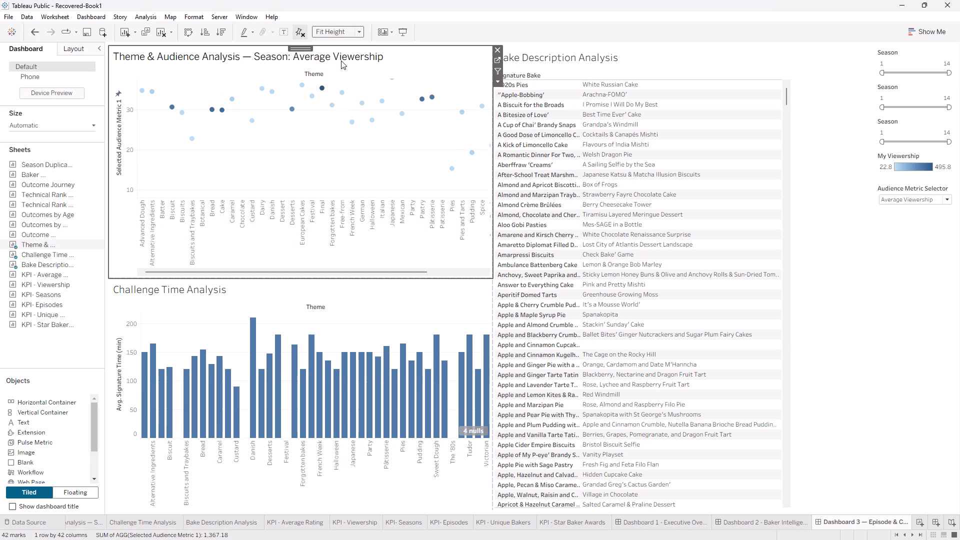
# Check the Theme & Audience Analysis chart with the Average Rating metric, and return the selector to Average Viewership.
pyautogui.click(906, 192)
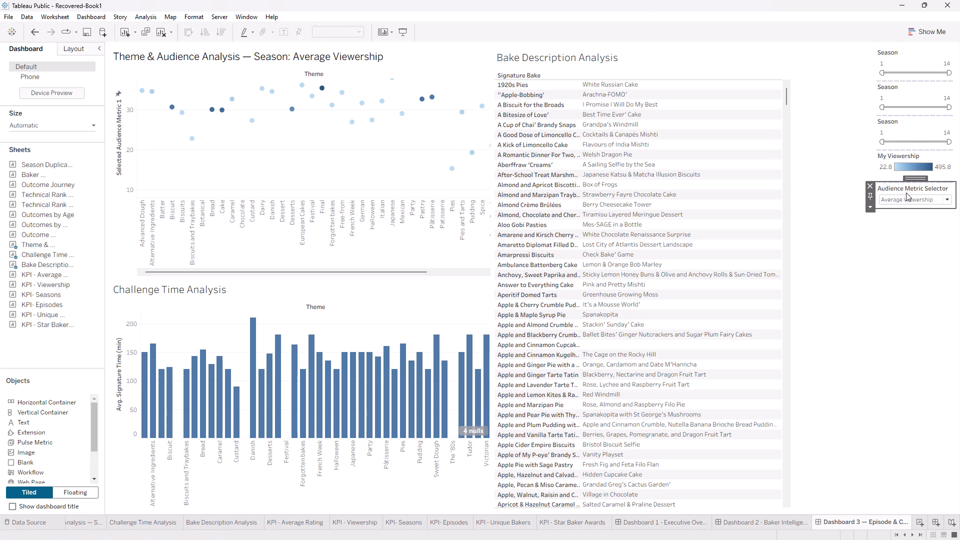
pyautogui.click(908, 204)
pyautogui.click(908, 211)
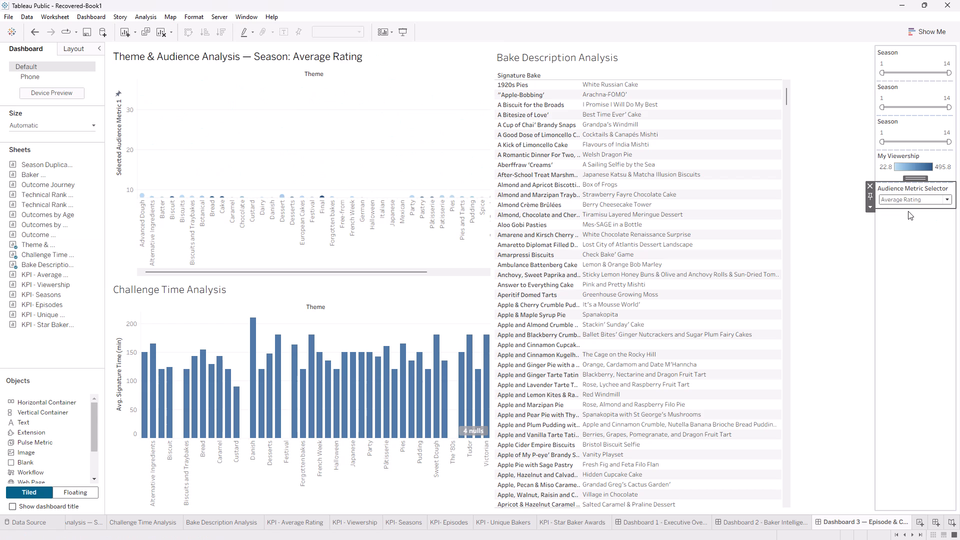
pyautogui.moveTo(908, 211); pyautogui.dragTo(910, 200)
pyautogui.click(910, 200)
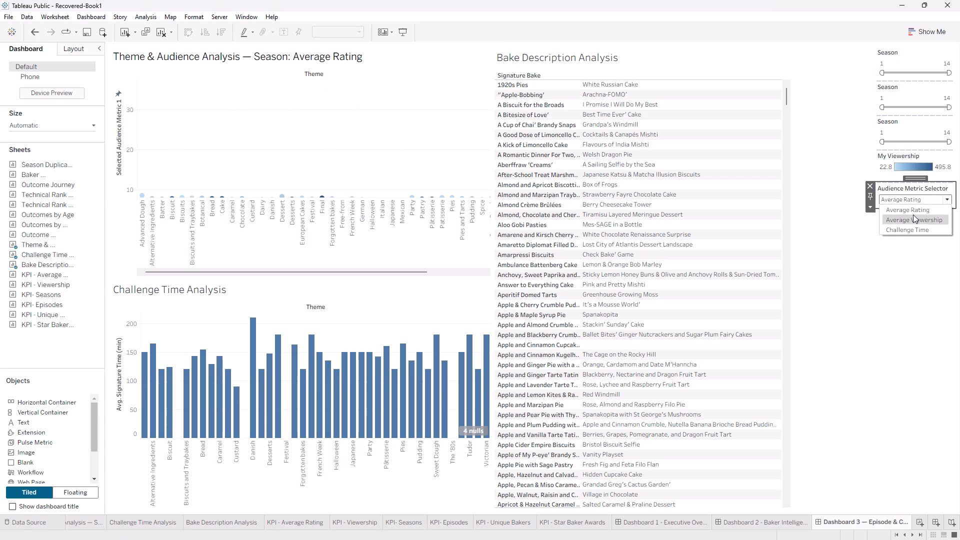
pyautogui.click(913, 214)
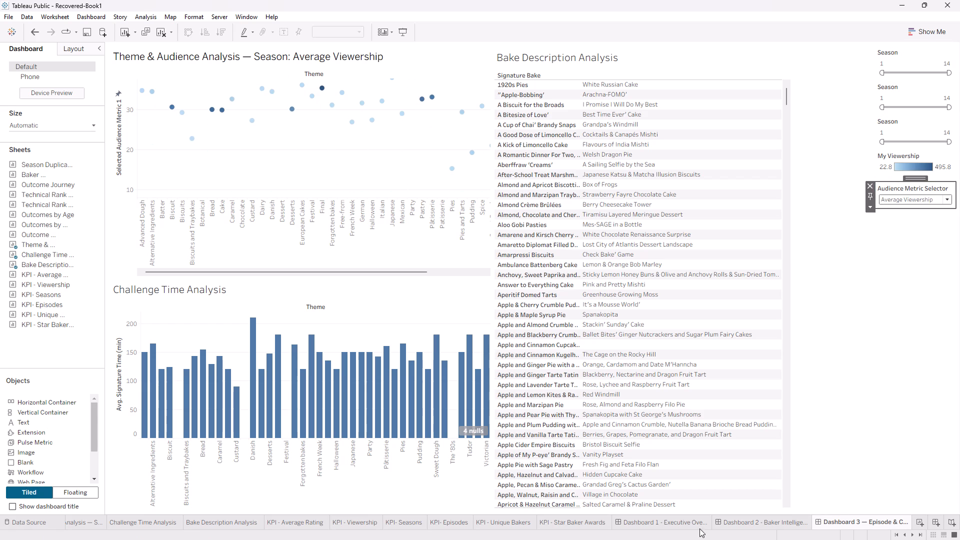
# On Dashboard 1, try Star Baker Count in the Metric Selector and set it to Success Rate.
pyautogui.click(751, 519)
pyautogui.click(905, 407)
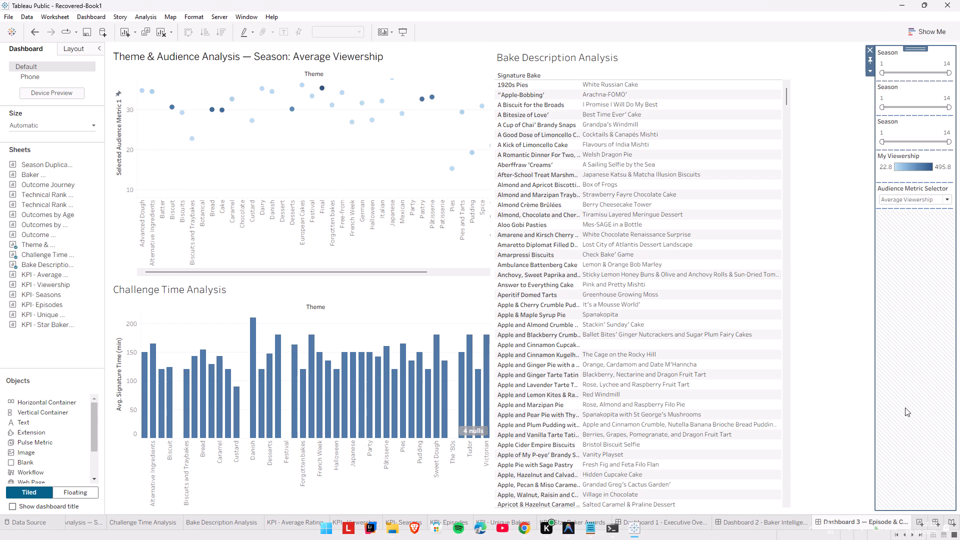
pyautogui.click(791, 518)
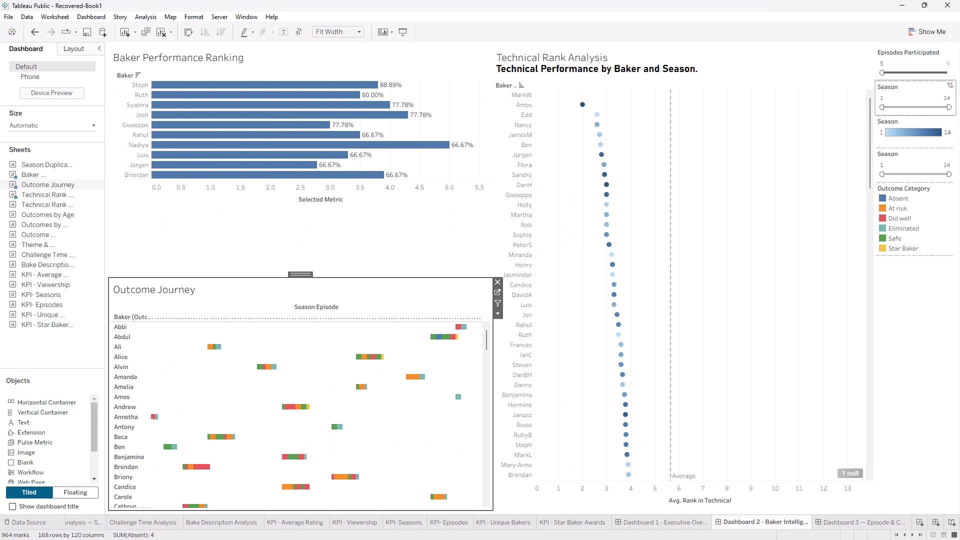
pyautogui.click(657, 517)
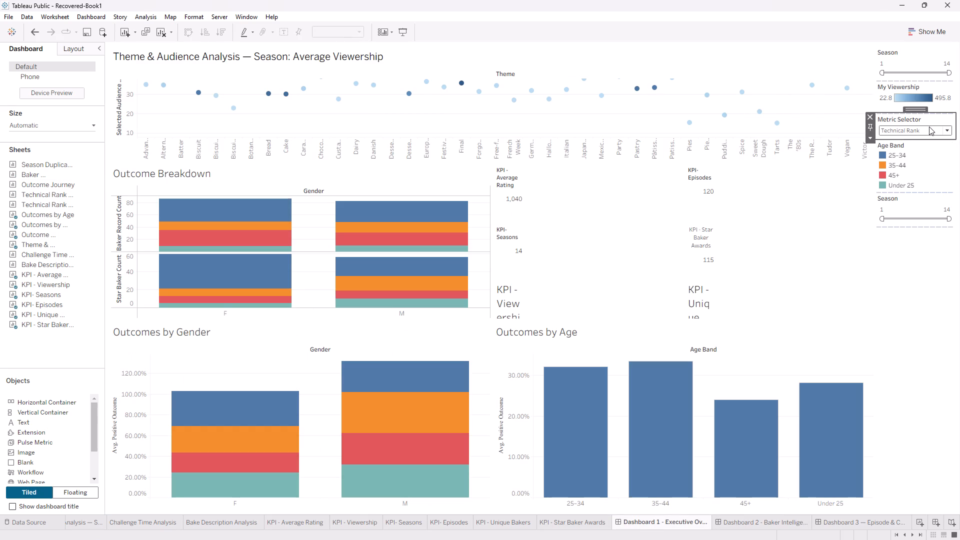
pyautogui.click(928, 128)
pyautogui.click(920, 150)
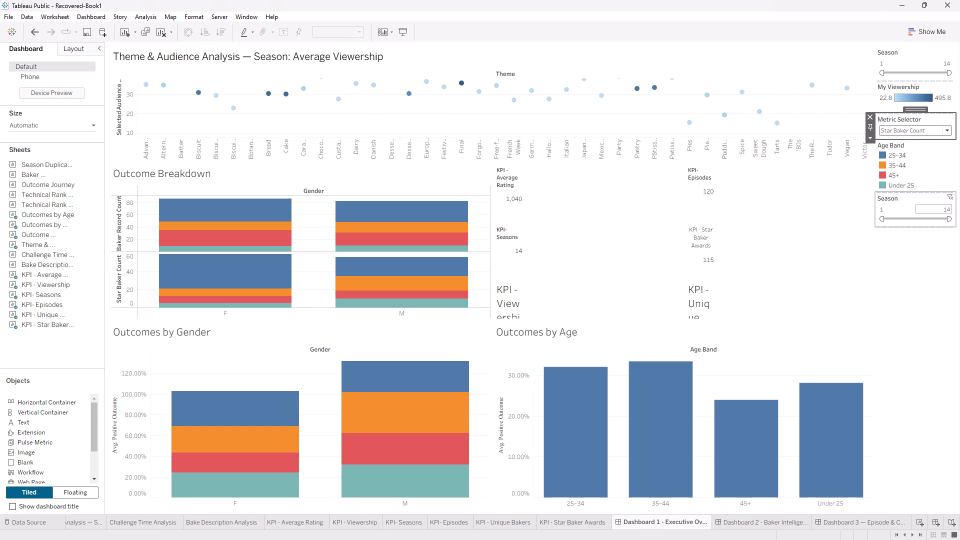
pyautogui.click(917, 211)
pyautogui.click(907, 135)
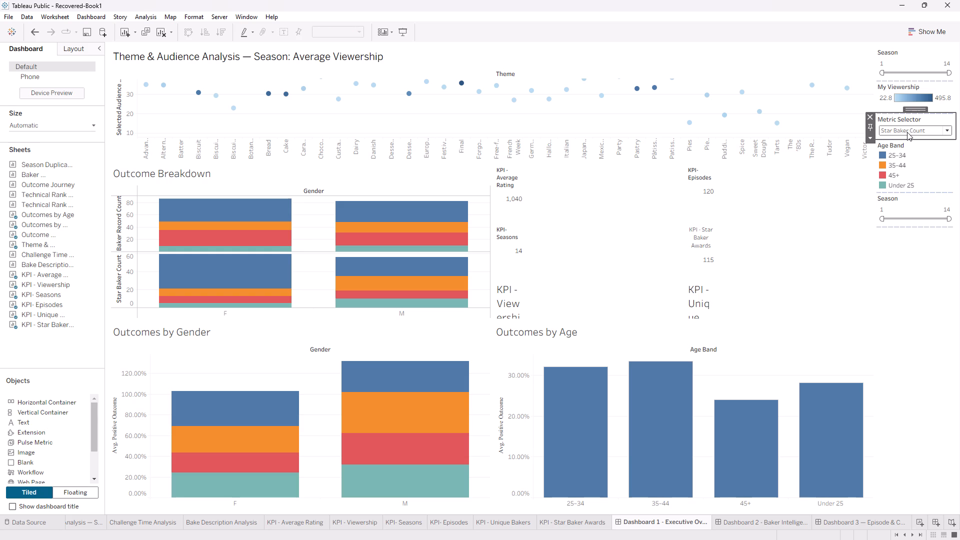
pyautogui.click(907, 132)
pyautogui.click(907, 137)
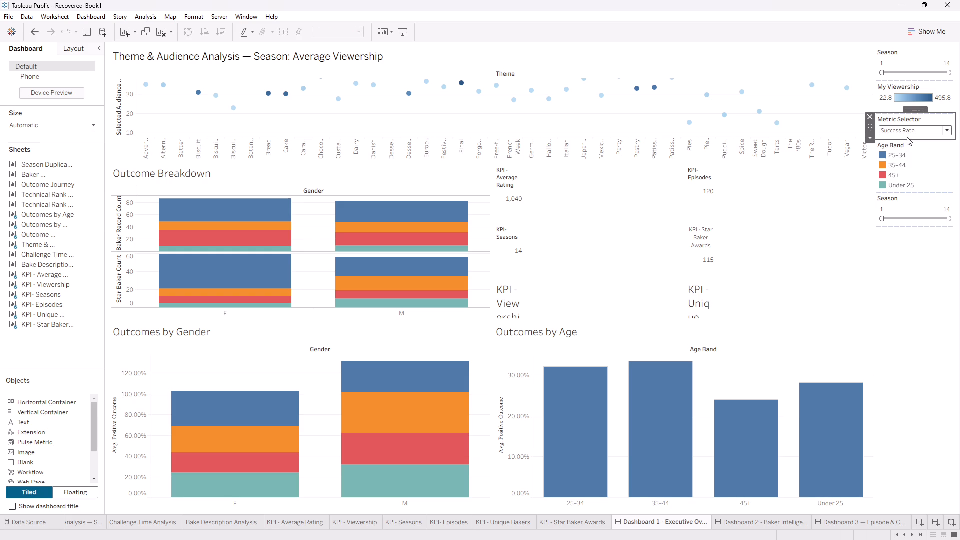
pyautogui.click(909, 130)
pyautogui.click(920, 283)
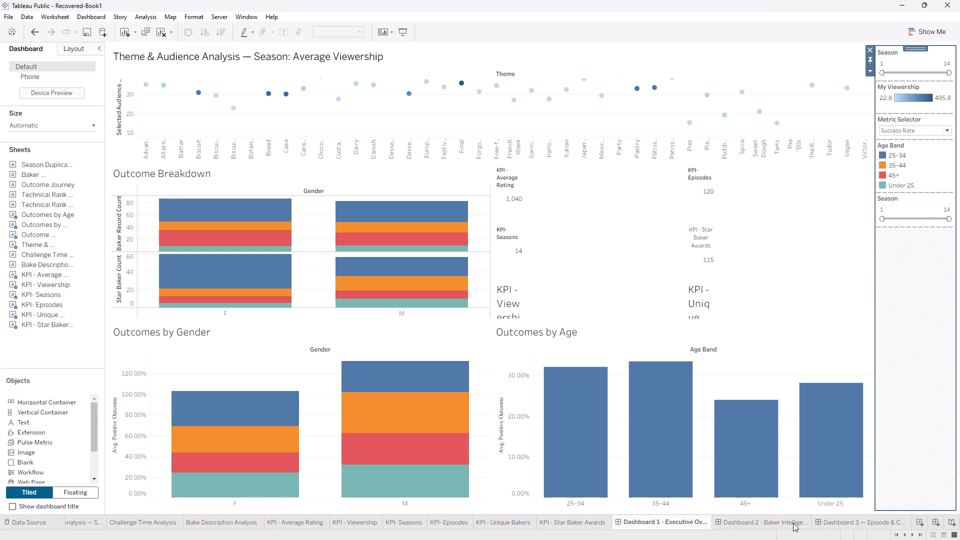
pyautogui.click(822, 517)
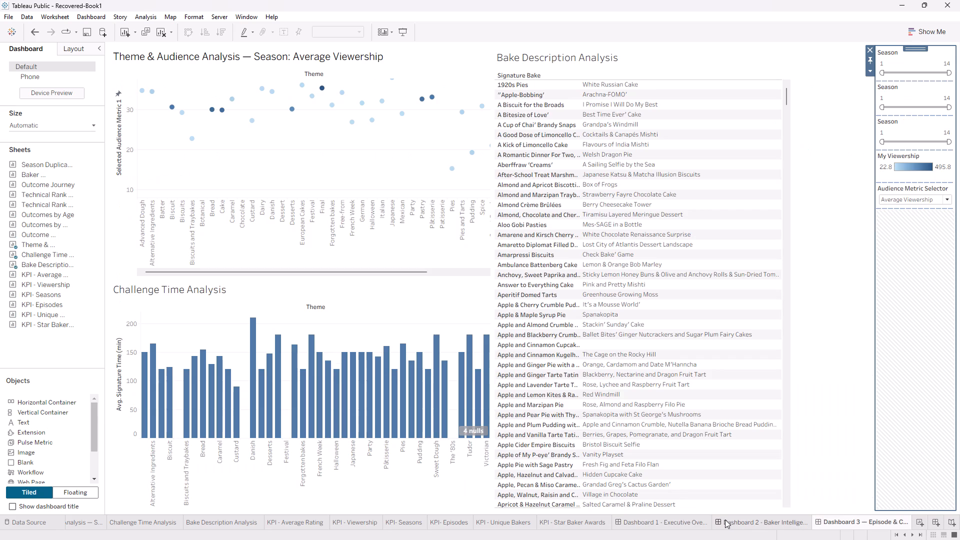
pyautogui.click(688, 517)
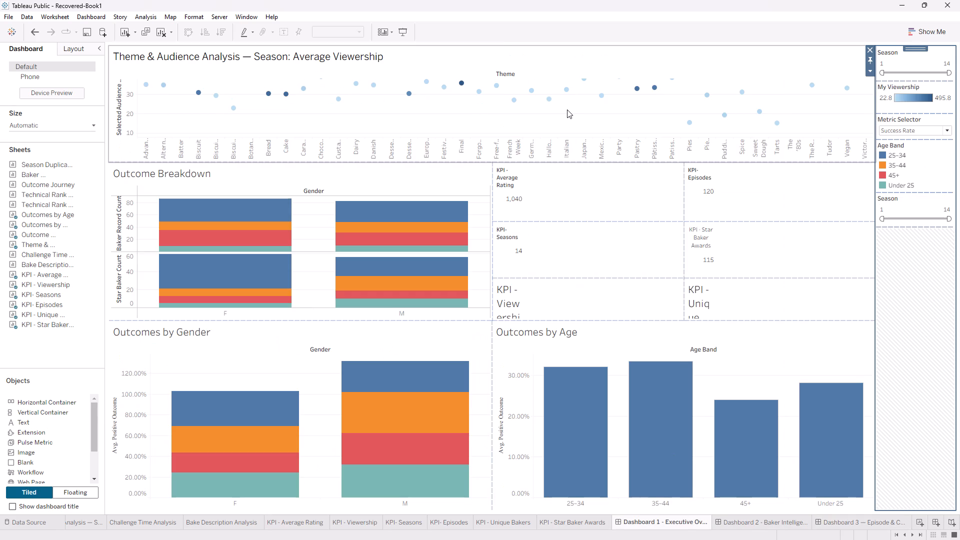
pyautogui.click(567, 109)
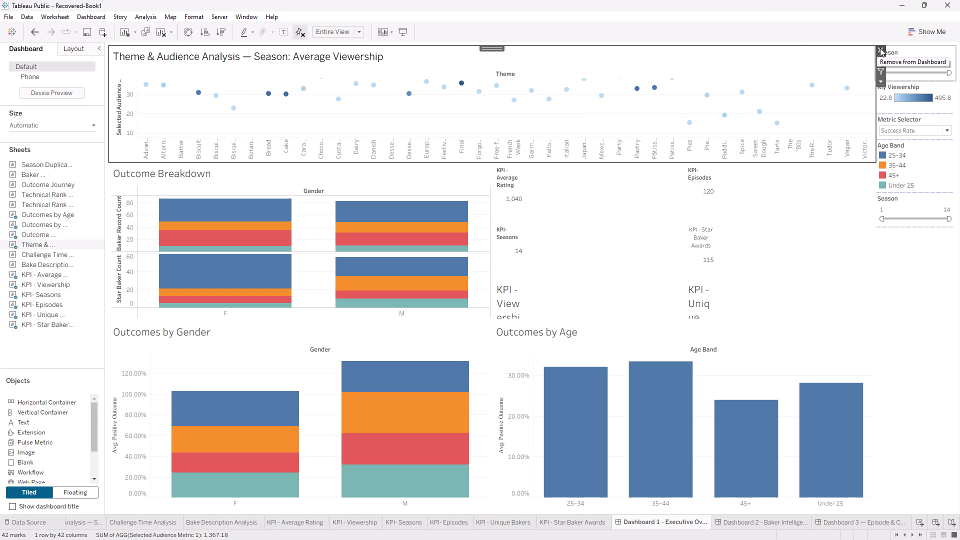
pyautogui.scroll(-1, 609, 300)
# Format the KPI - Viewership title on Dashboard 1 as 8 pt bold.
pyautogui.click(609, 300)
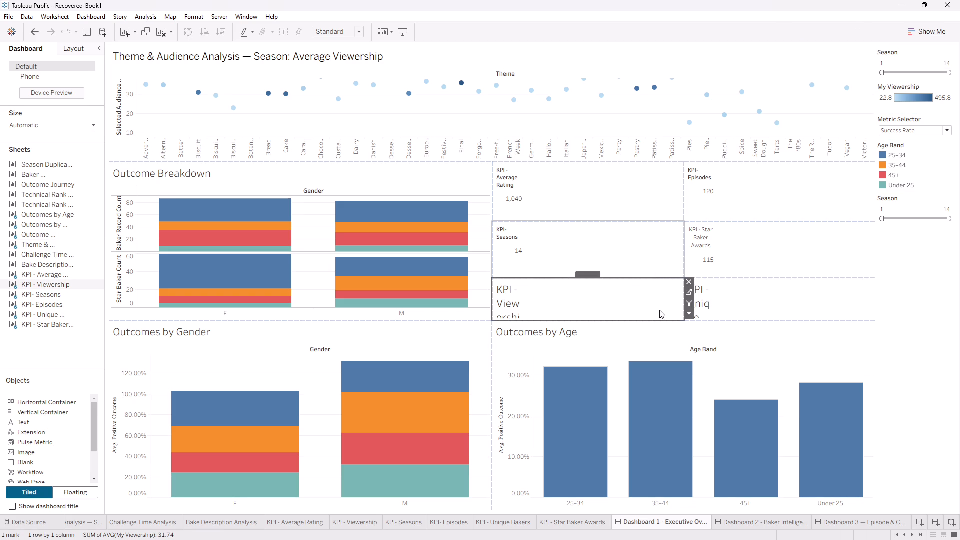
pyautogui.doubleClick(637, 307)
pyautogui.doubleClick(600, 298)
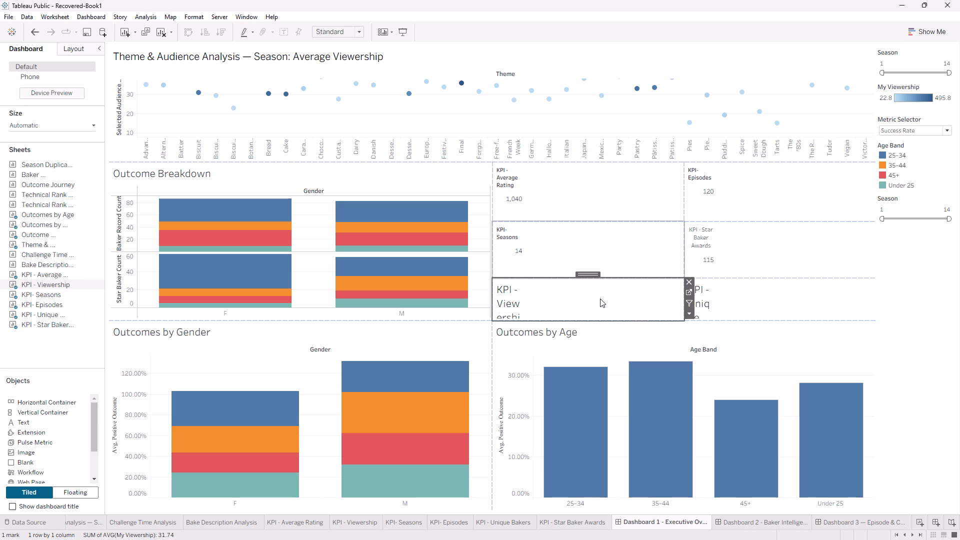
pyautogui.doubleClick(600, 298)
pyautogui.doubleClick(600, 298)
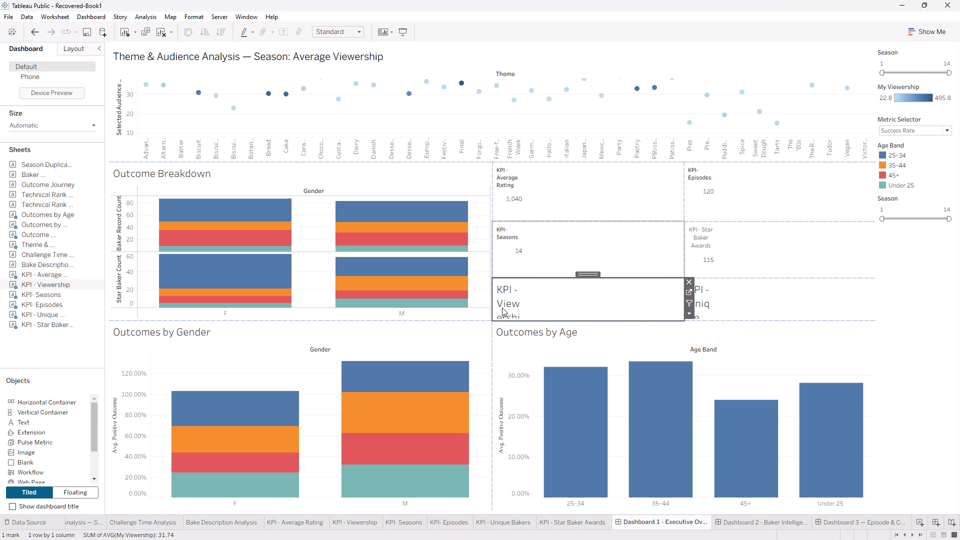
pyautogui.doubleClick(502, 307)
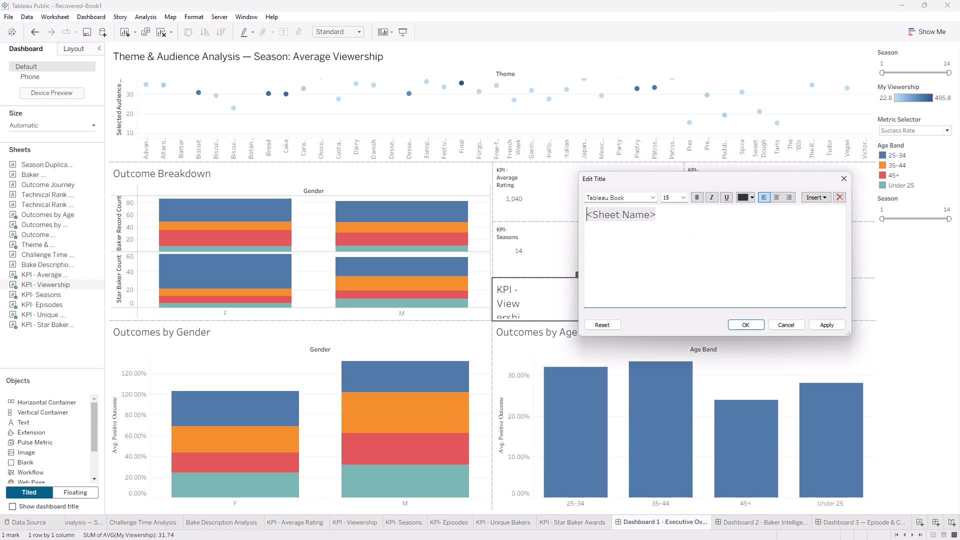
pyautogui.hotkey('ctrl', 'a')
pyautogui.click(680, 195)
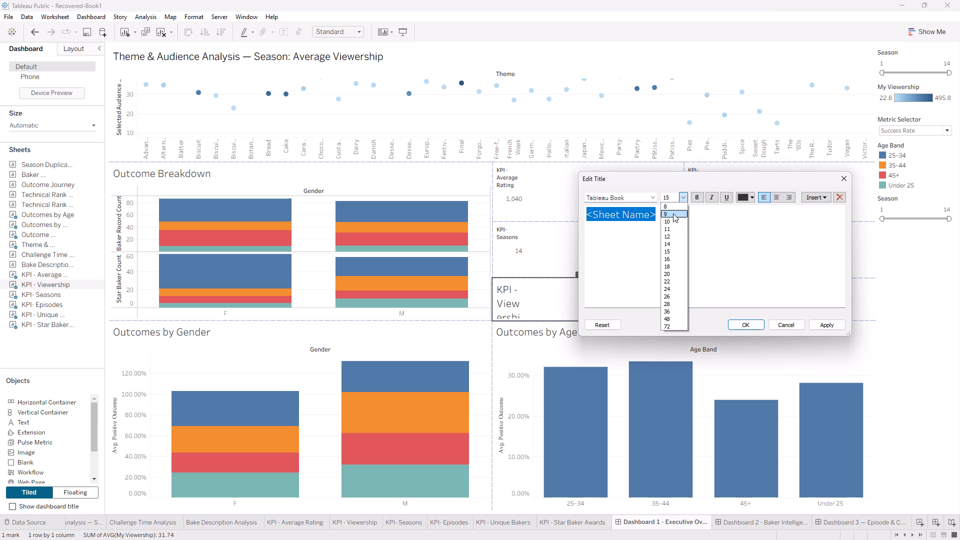
pyautogui.click(671, 208)
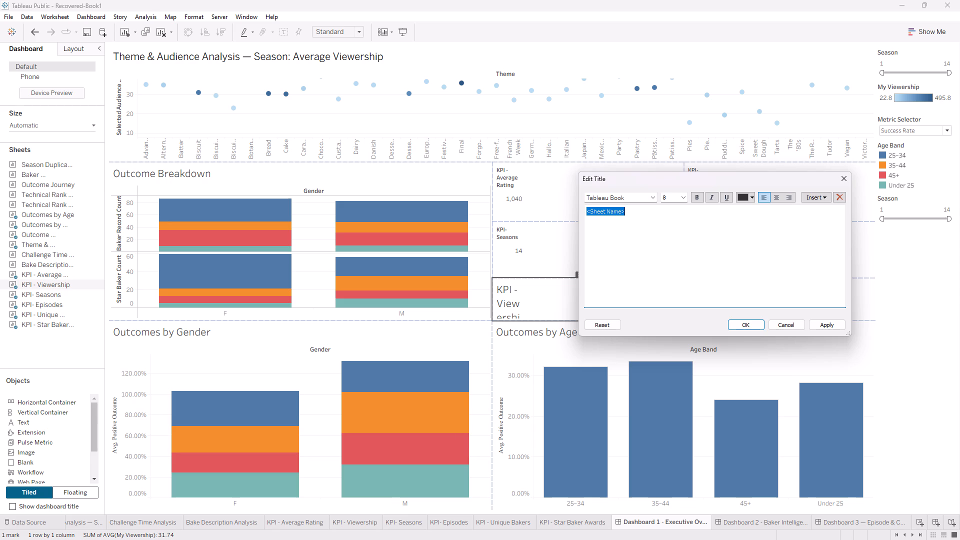
pyautogui.click(694, 196)
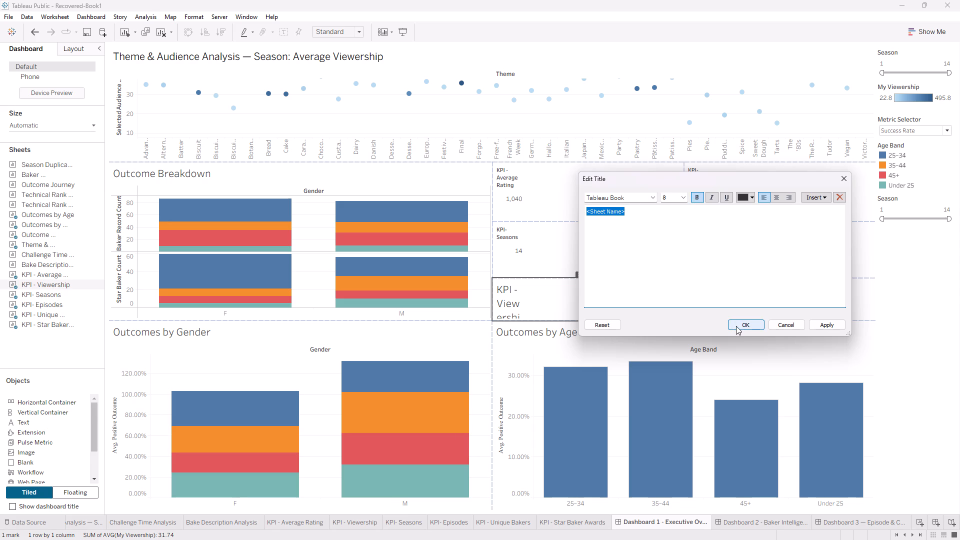
pyautogui.click(736, 326)
# Format the KPI - Unique Bakers title on Dashboard 1 as 8 pt bold.
pyautogui.doubleClick(778, 303)
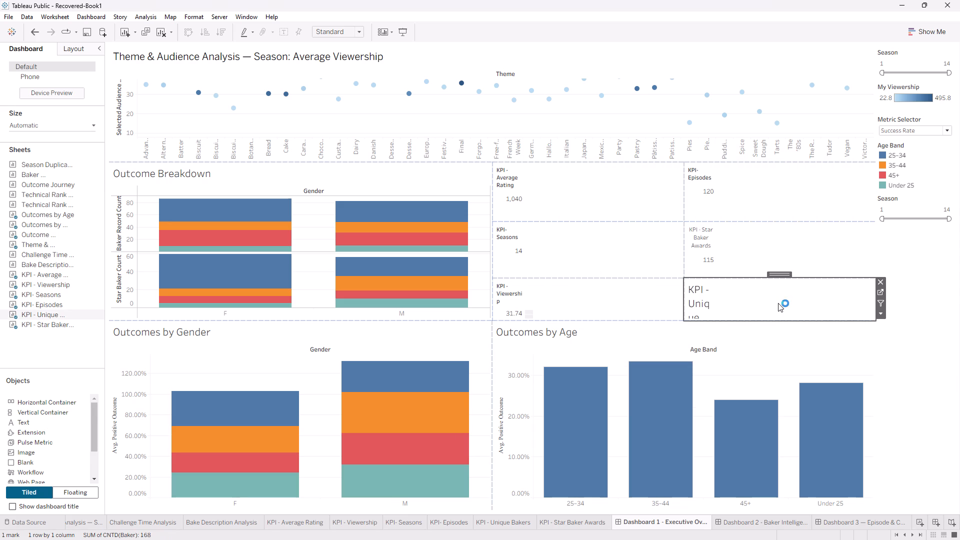
pyautogui.doubleClick(706, 299)
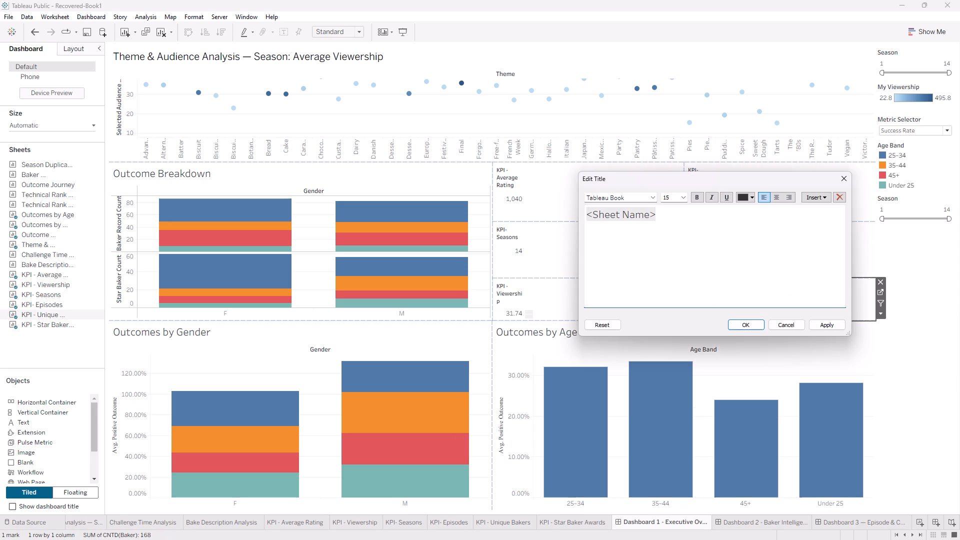
pyautogui.click(694, 191)
pyautogui.click(696, 195)
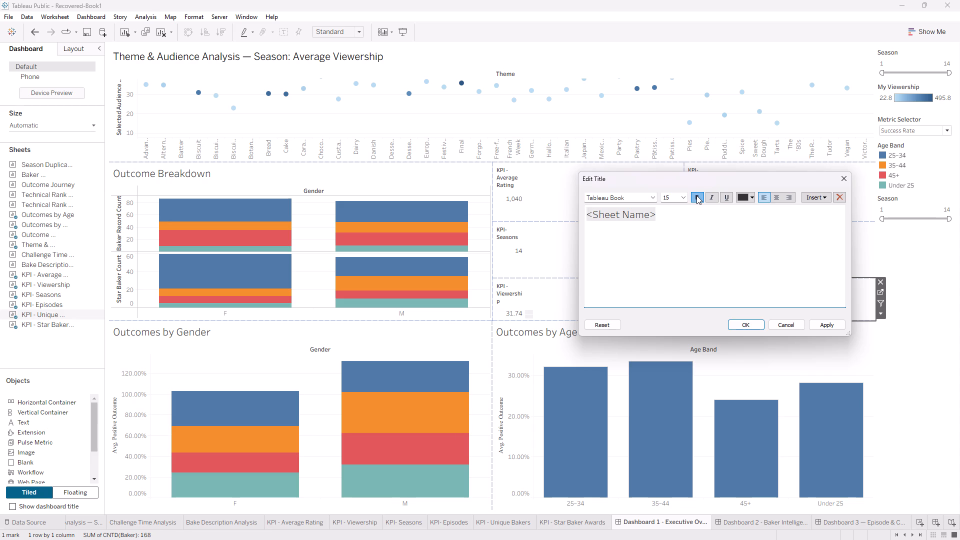
pyautogui.hotkey('ctrl', 'a')
pyautogui.click(696, 195)
pyautogui.click(680, 197)
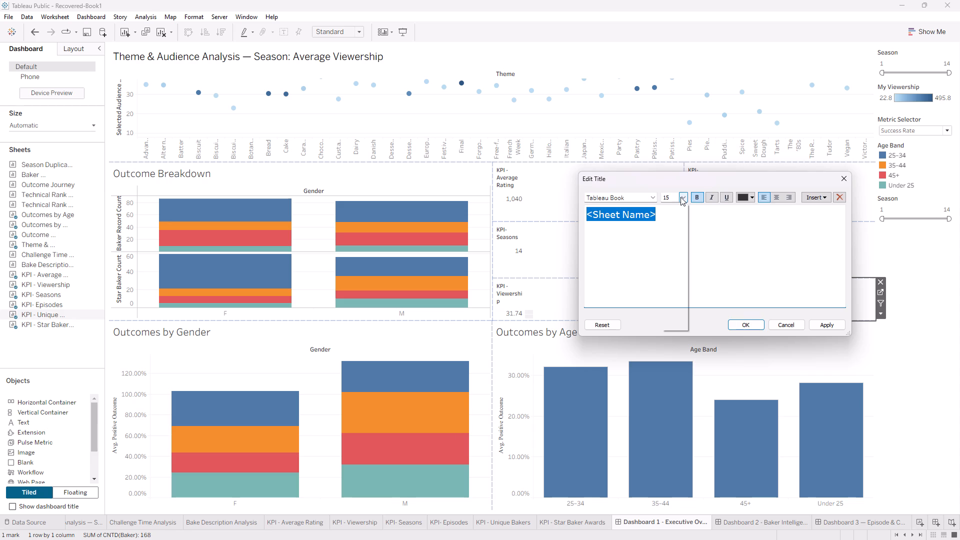
pyautogui.click(672, 207)
pyautogui.click(745, 326)
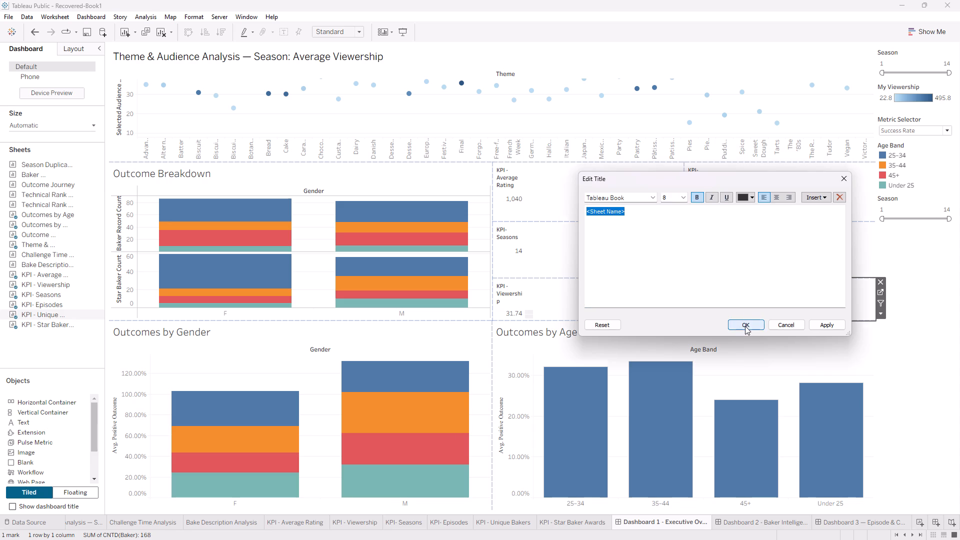
pyautogui.click(925, 348)
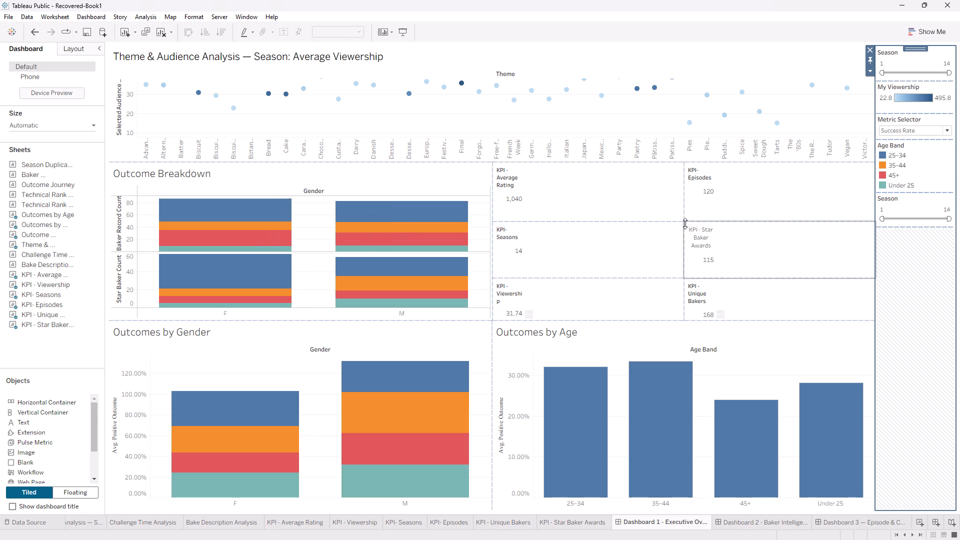
# Narrow the Outcome Breakdown chart's Season filter, the one below the Age Band legend, to 1–12 and further to 1–9.
pyautogui.click(917, 219)
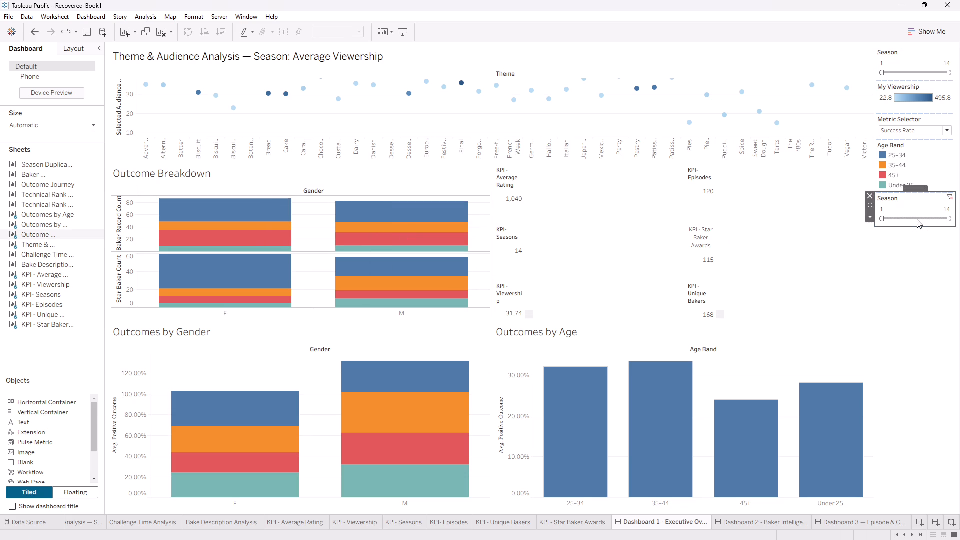
pyautogui.click(917, 219)
pyautogui.moveTo(949, 219); pyautogui.dragTo(939, 220)
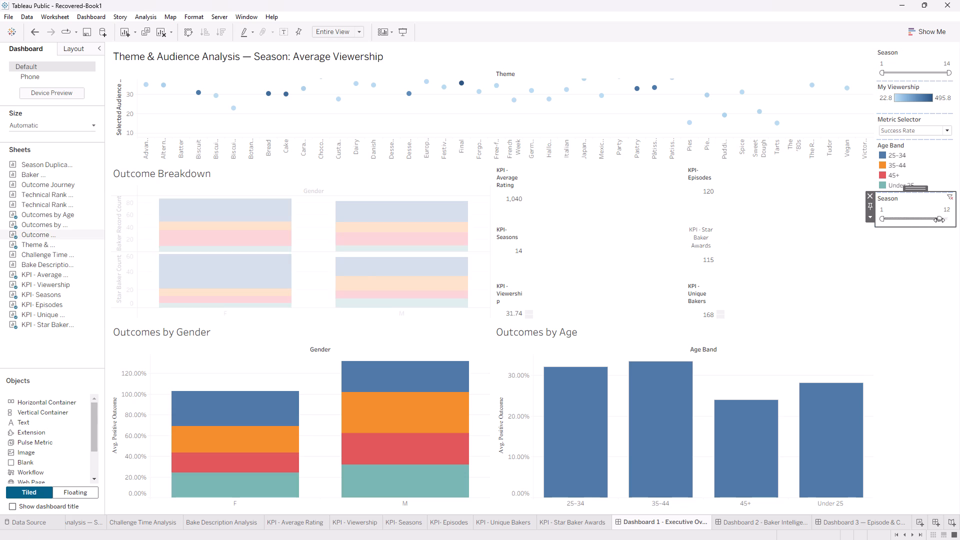
pyautogui.moveTo(939, 220); pyautogui.dragTo(929, 219)
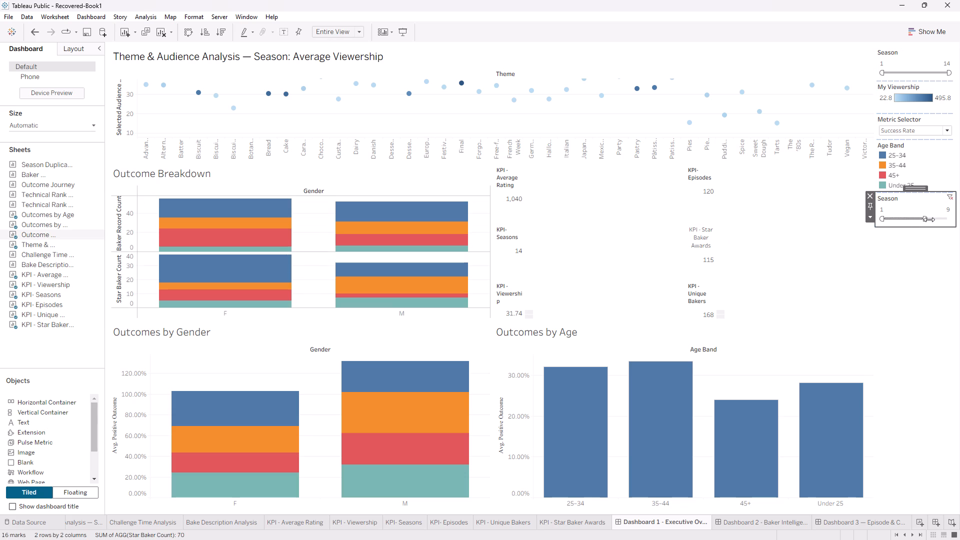
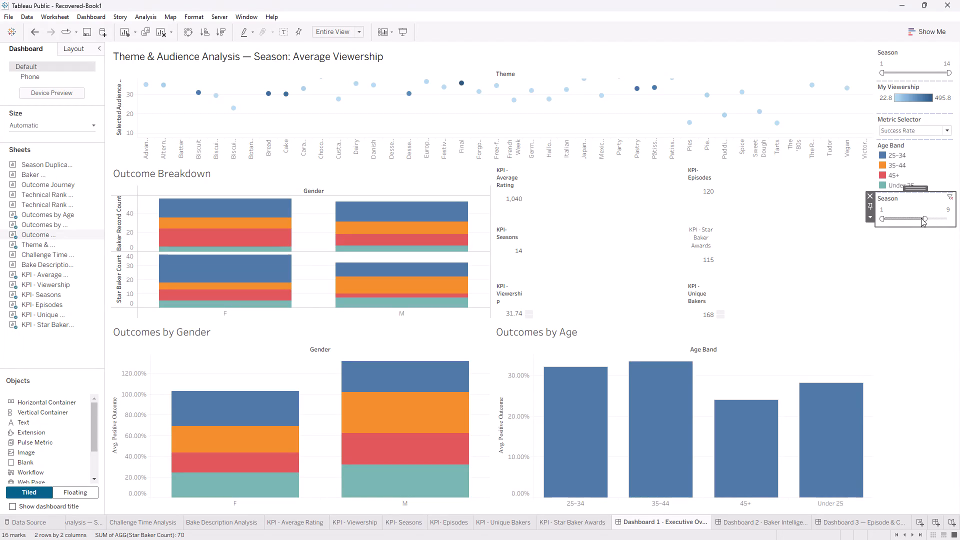
# Restore the Outcome Breakdown chart's Season filter, the one below the Age Band legend, to the full range 1–14.
pyautogui.moveTo(923, 218); pyautogui.dragTo(954, 216)
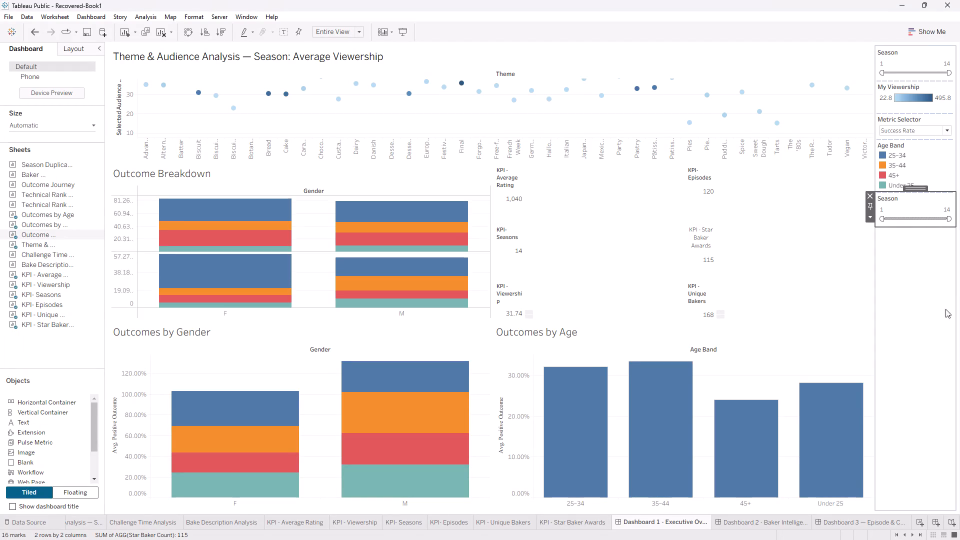
pyautogui.click(935, 332)
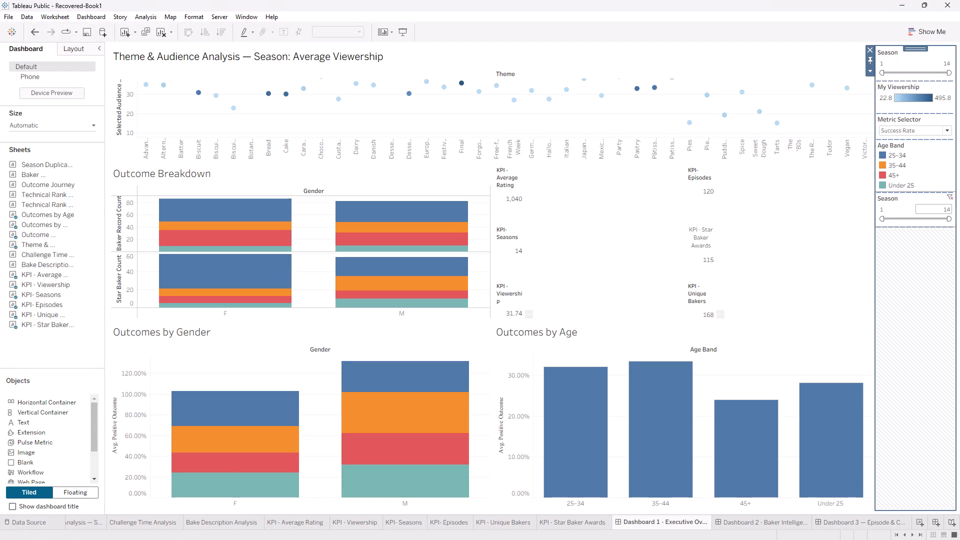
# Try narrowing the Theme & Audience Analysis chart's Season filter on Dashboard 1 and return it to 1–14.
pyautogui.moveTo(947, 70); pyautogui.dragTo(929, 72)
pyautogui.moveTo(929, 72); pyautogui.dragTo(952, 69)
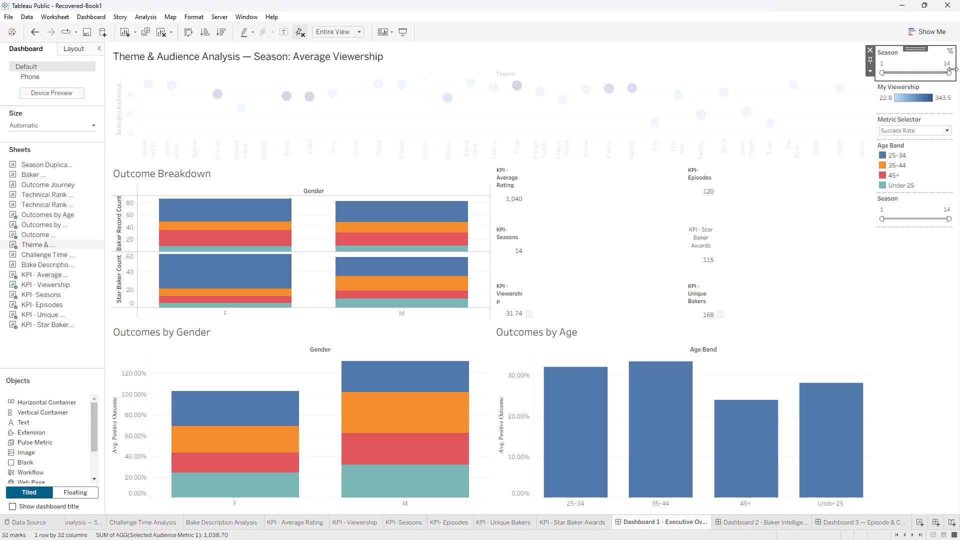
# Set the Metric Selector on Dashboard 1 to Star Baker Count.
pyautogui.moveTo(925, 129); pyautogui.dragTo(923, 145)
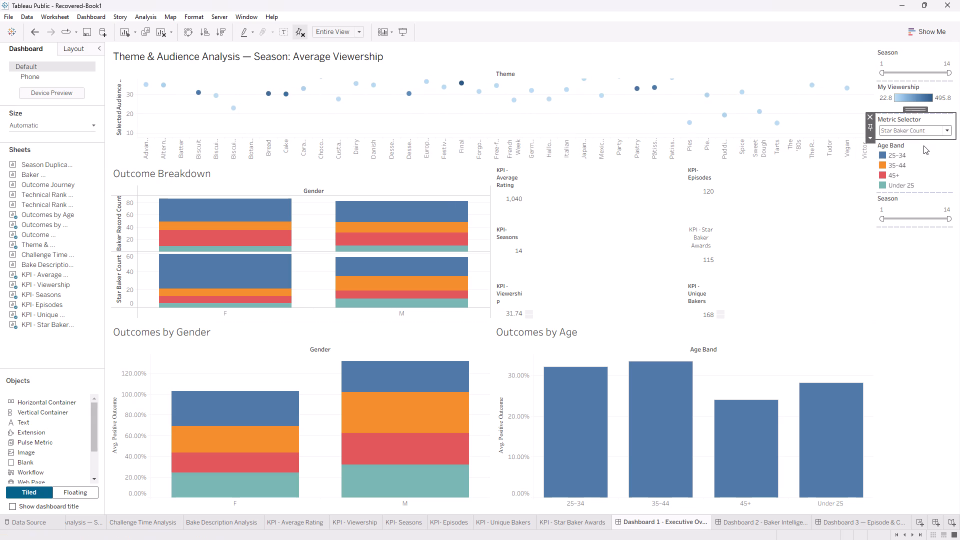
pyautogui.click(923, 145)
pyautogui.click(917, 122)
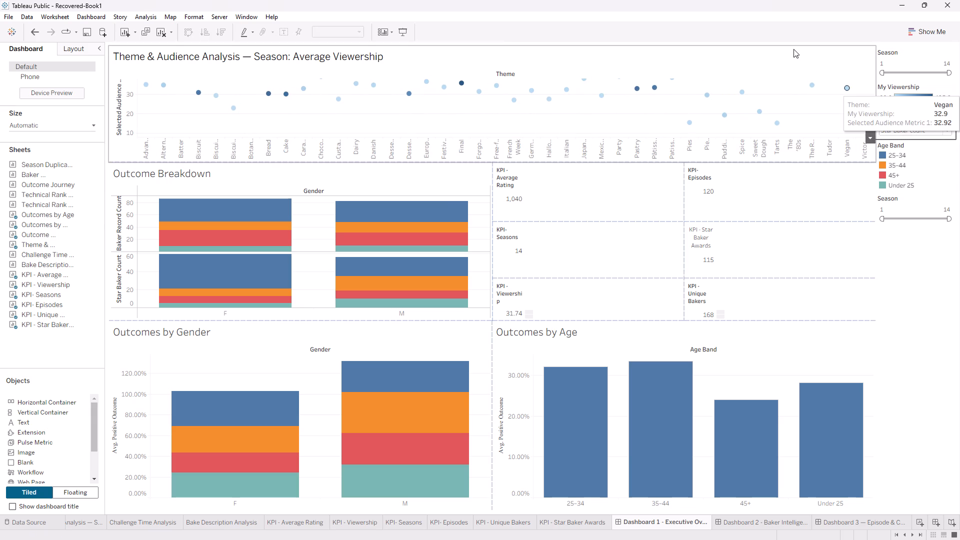
# Remove the Theme & Audience Analysis chart from Dashboard 1.
pyautogui.click(793, 49)
pyautogui.click(877, 45)
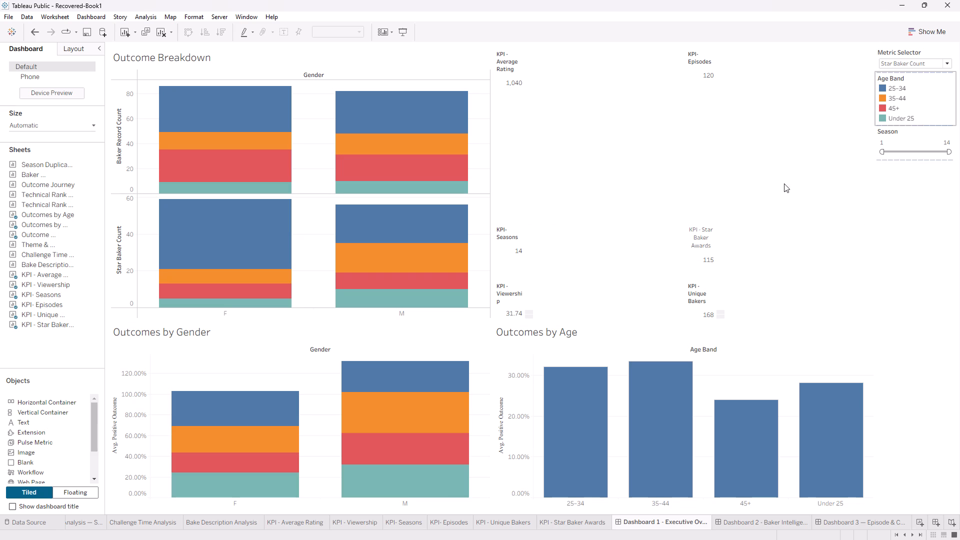
# Check Dashboard 1's Metric Selector again and look through the Season Duplicate Check and Baker Performance Ranking worksheets and Dashboard 3.
pyautogui.click(910, 65)
pyautogui.click(910, 65)
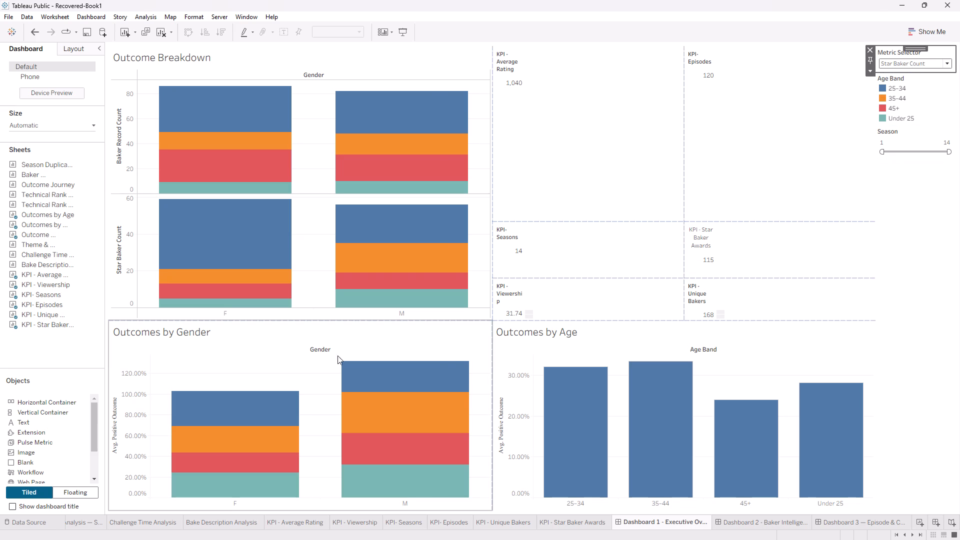
pyautogui.hscroll(4, 132, 518)
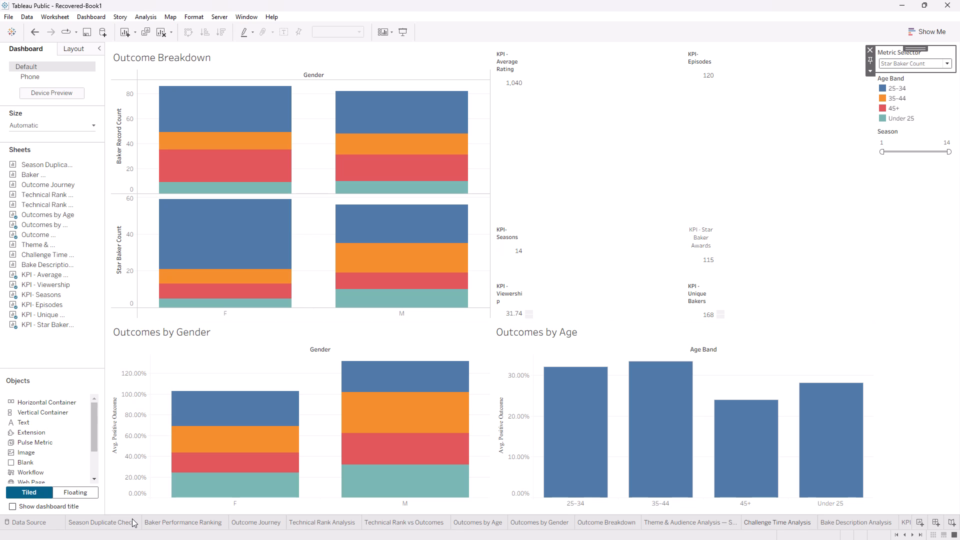
pyautogui.click(112, 524)
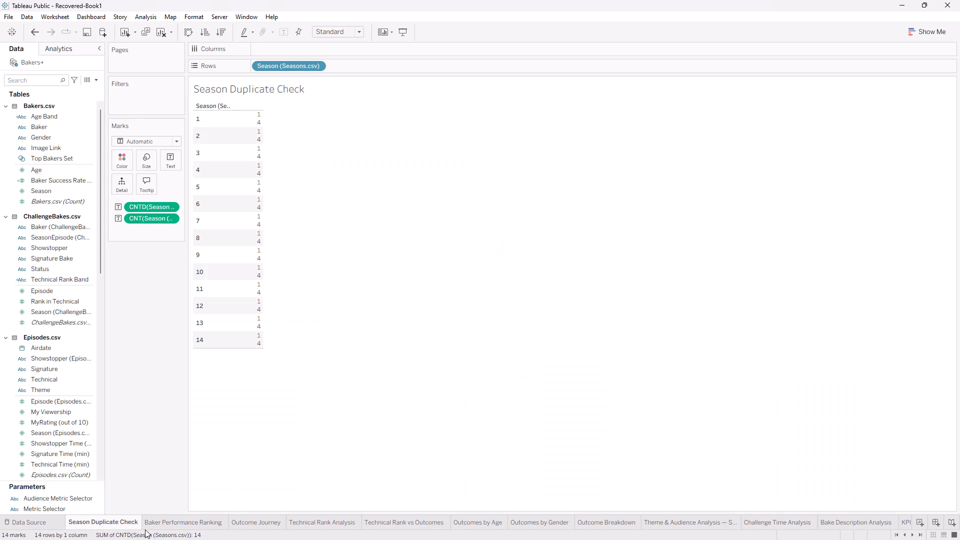
pyautogui.click(145, 529)
pyautogui.click(159, 522)
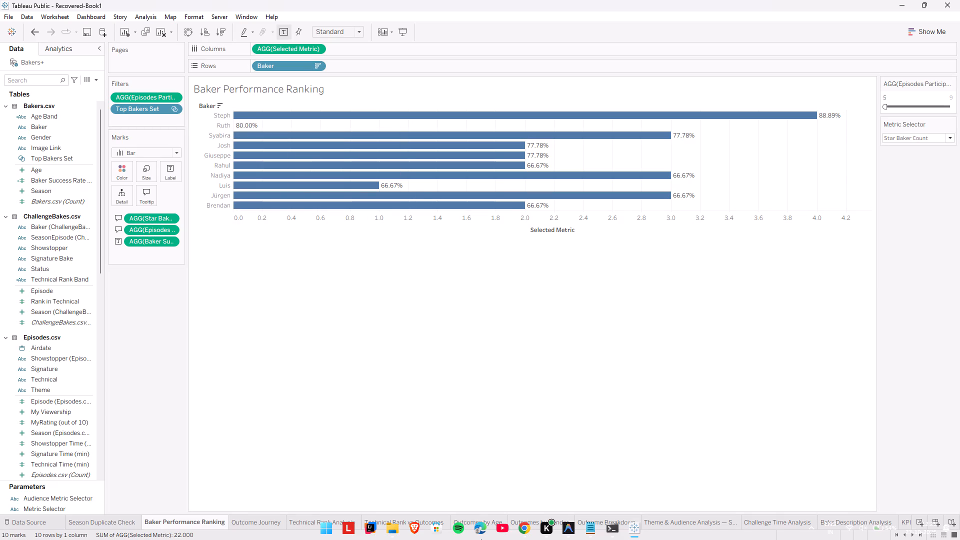
pyautogui.click(787, 526)
pyautogui.hscroll(-2, 840, 525)
pyautogui.doubleClick(840, 525)
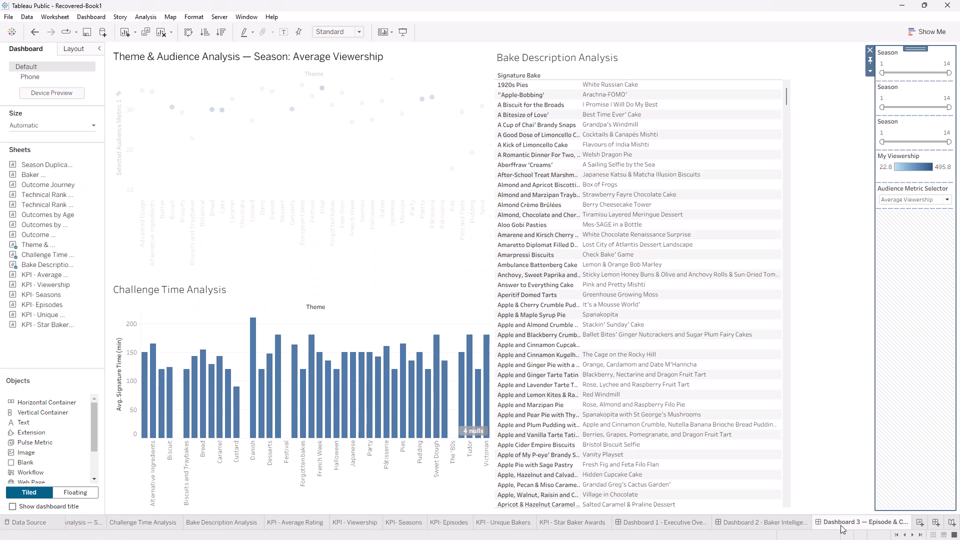
# On Dashboard 2, remove the Baker Performance Ranking chart and place the sheet again above Outcome Journey.
pyautogui.click(775, 520)
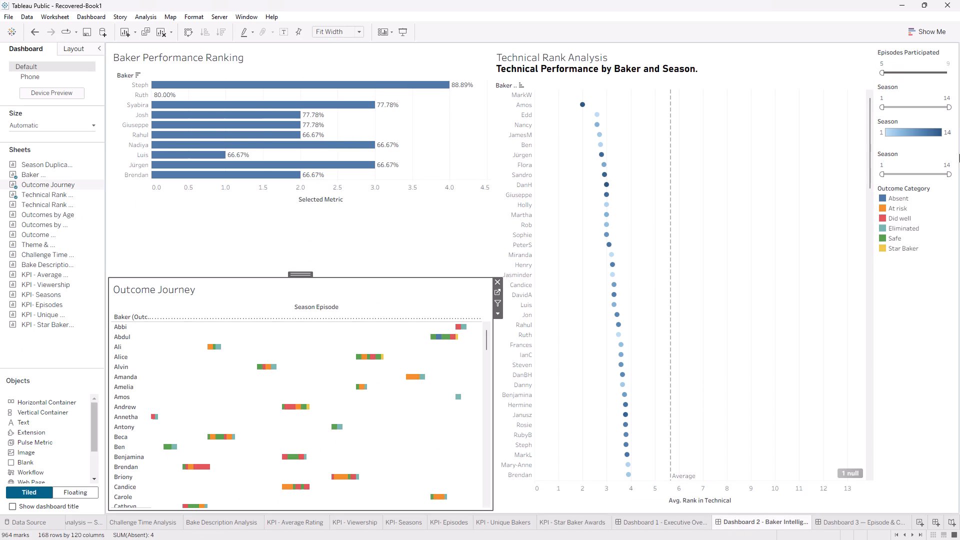
pyautogui.click(441, 129)
pyautogui.click(494, 47)
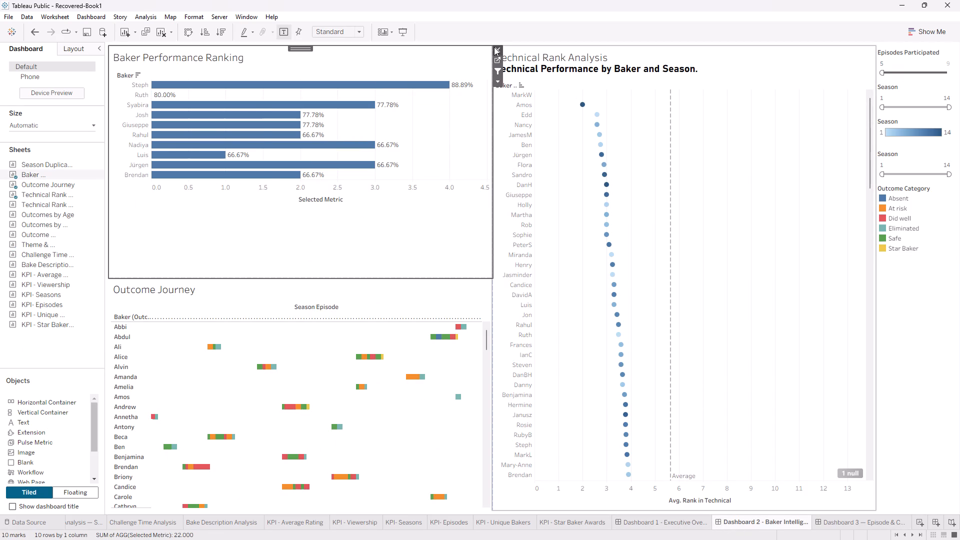
pyautogui.click(37, 173)
pyautogui.moveTo(37, 173); pyautogui.dragTo(184, 78)
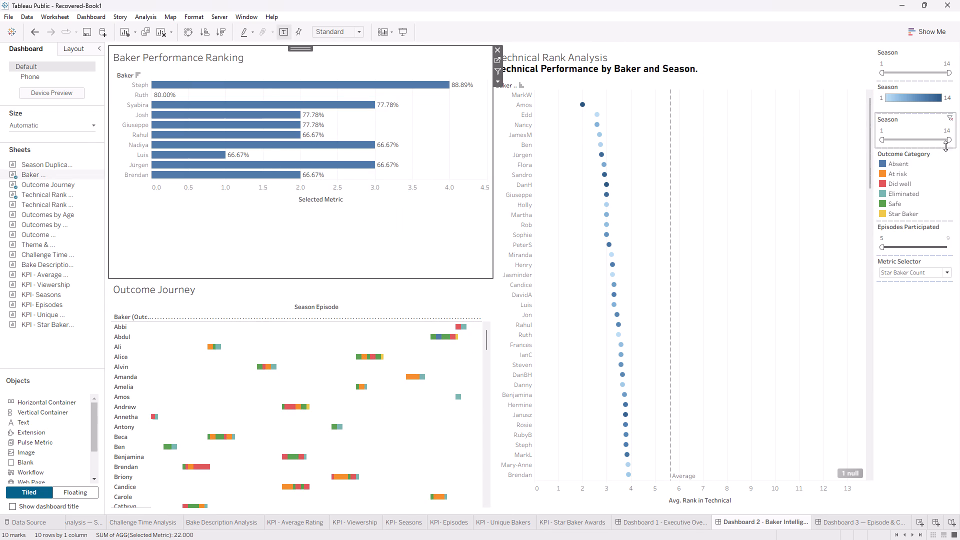
# Set the Metric Selector on Dashboard 2 to Success Rate.
pyautogui.click(924, 274)
pyautogui.click(921, 283)
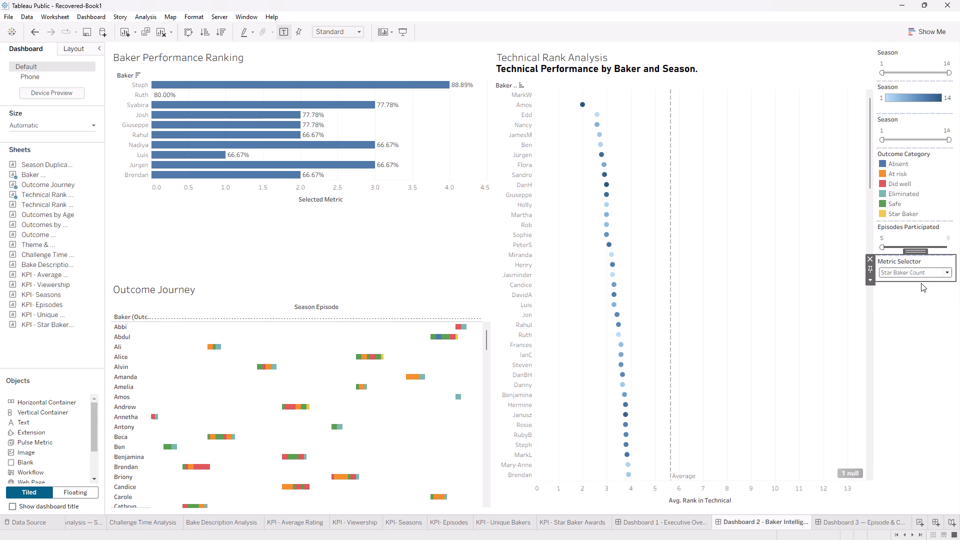
# After checking Dashboard 3's charts, add the Challenge Time Analysis sheet to Dashboard 1, directly to the left of Outcome Breakdown.
pyautogui.click(662, 518)
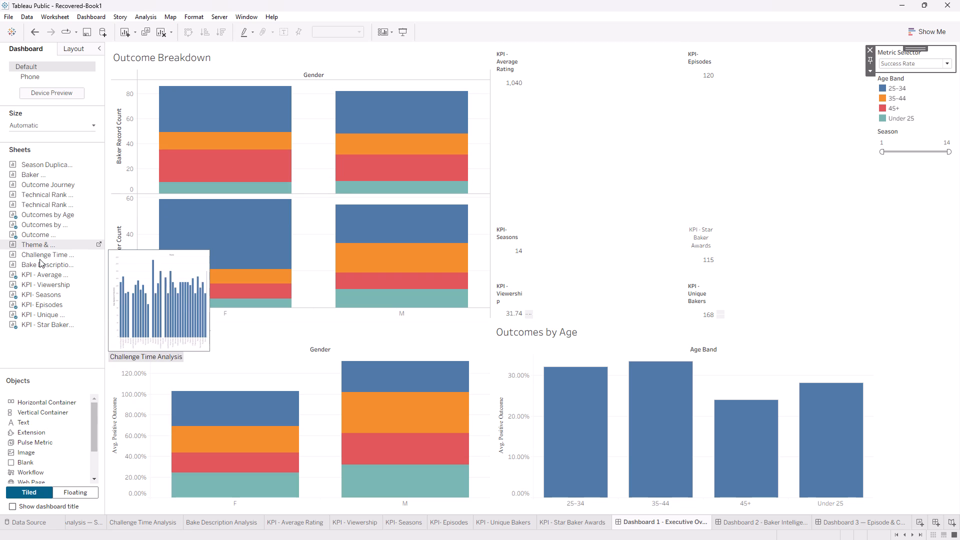
pyautogui.moveTo(39, 259); pyautogui.dragTo(44, 248)
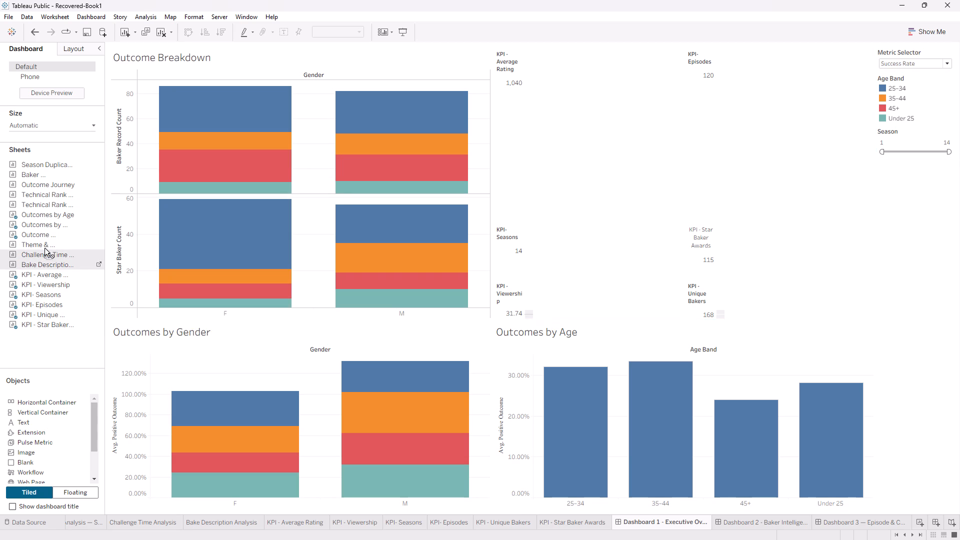
pyautogui.moveTo(44, 248); pyautogui.dragTo(21, 263)
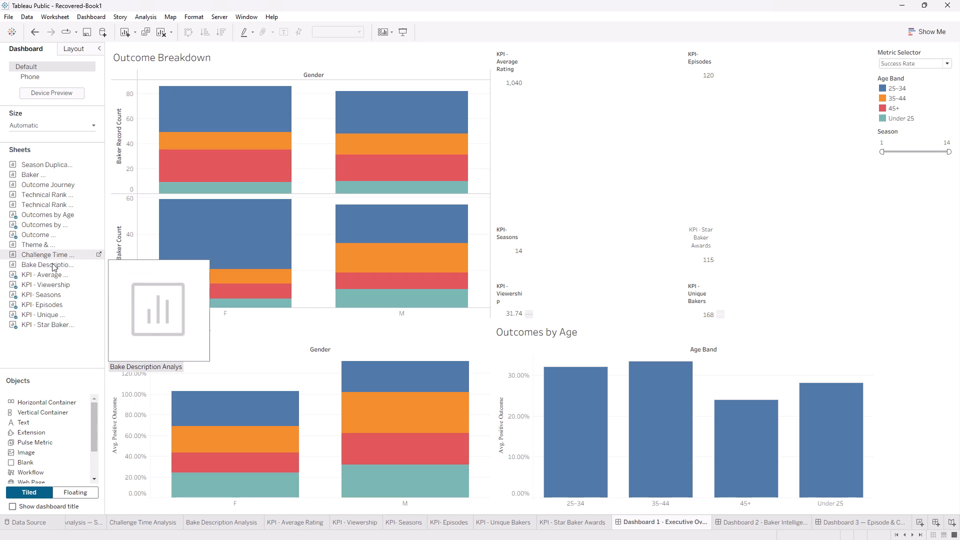
pyautogui.click(52, 258)
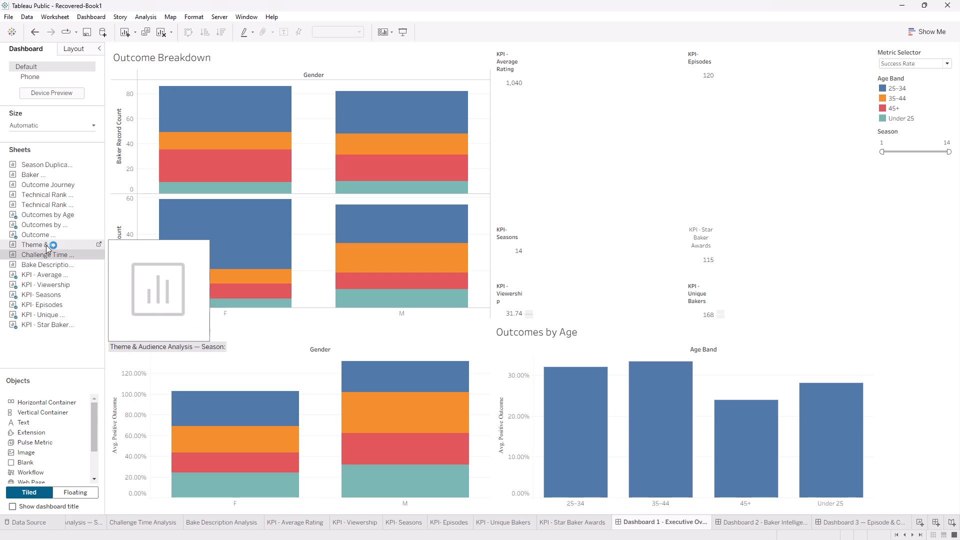
pyautogui.click(44, 243)
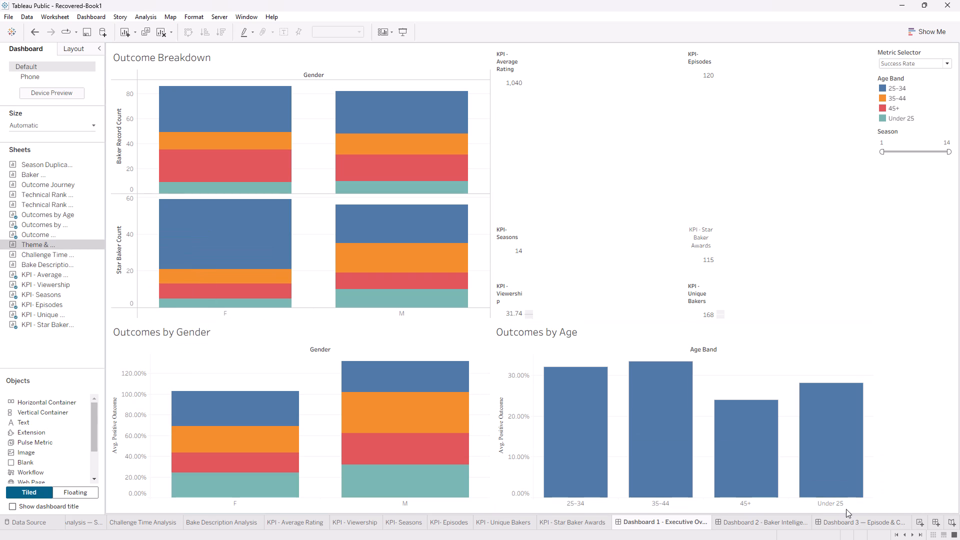
pyautogui.click(841, 518)
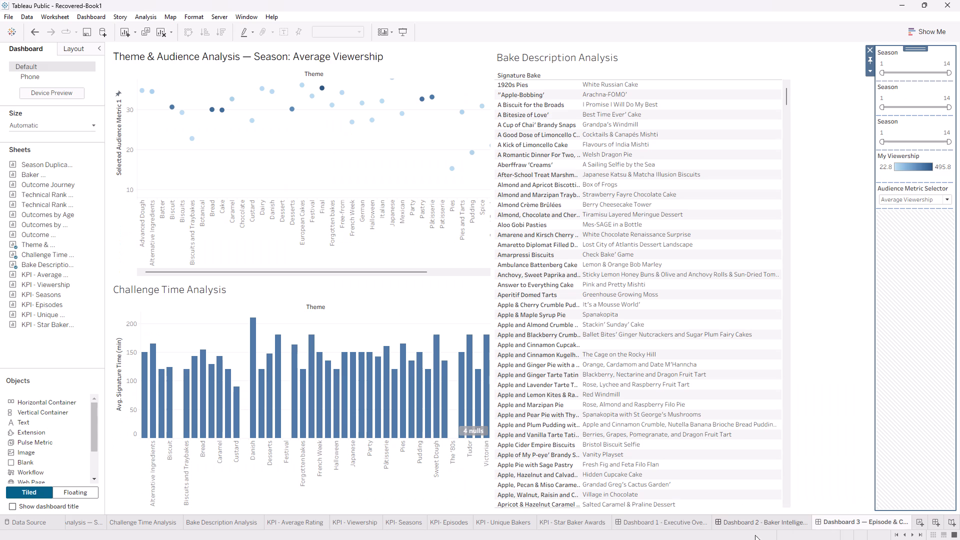
pyautogui.click(671, 519)
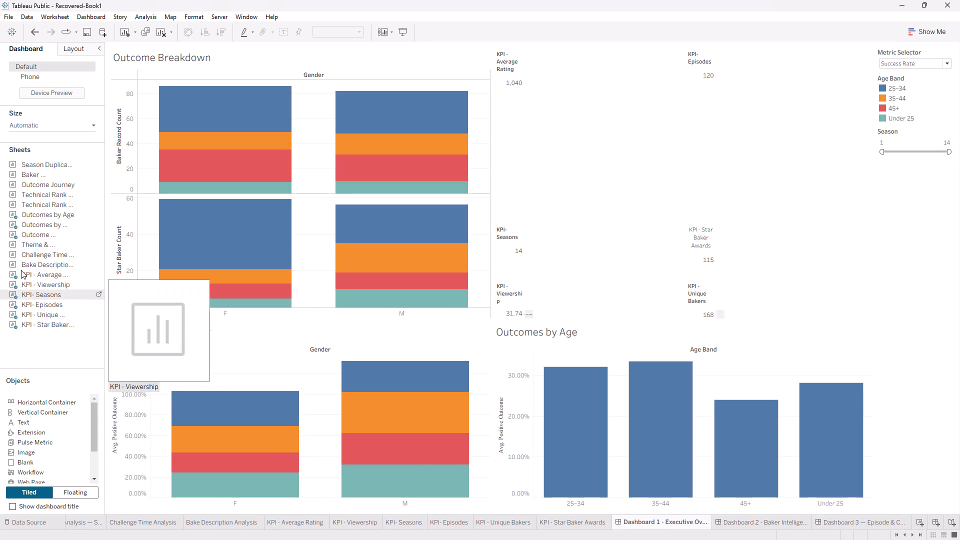
pyautogui.moveTo(33, 254); pyautogui.dragTo(200, 144)
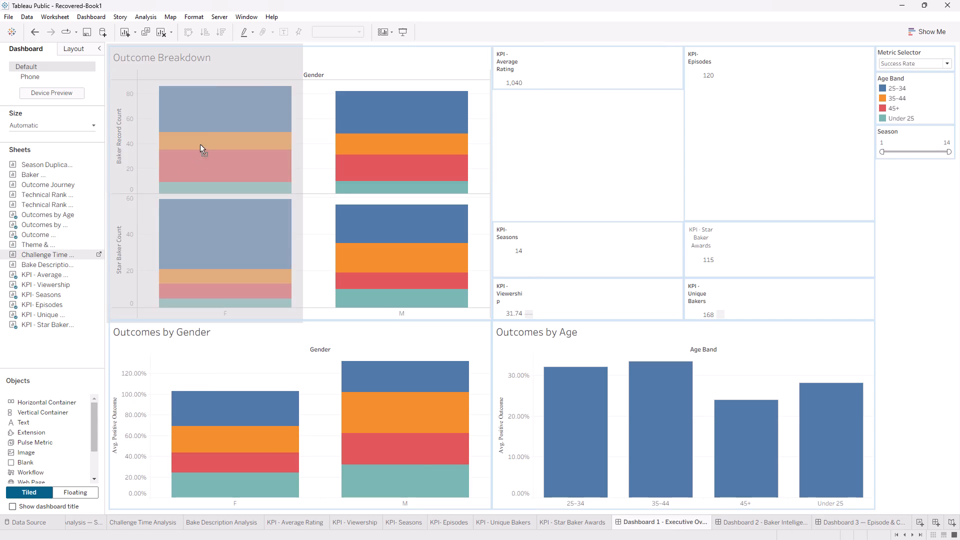
pyautogui.moveTo(200, 144); pyautogui.dragTo(273, 85)
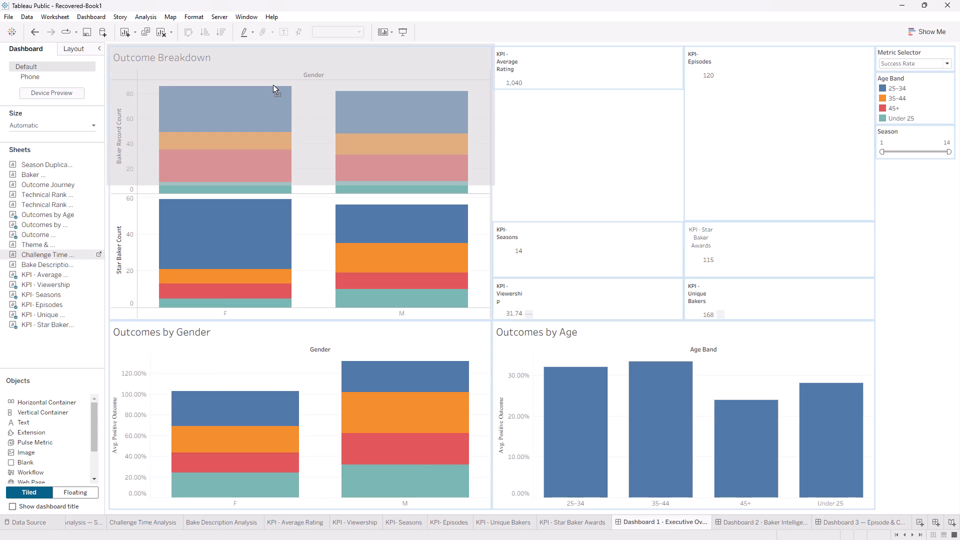
pyautogui.moveTo(273, 85); pyautogui.dragTo(296, 189)
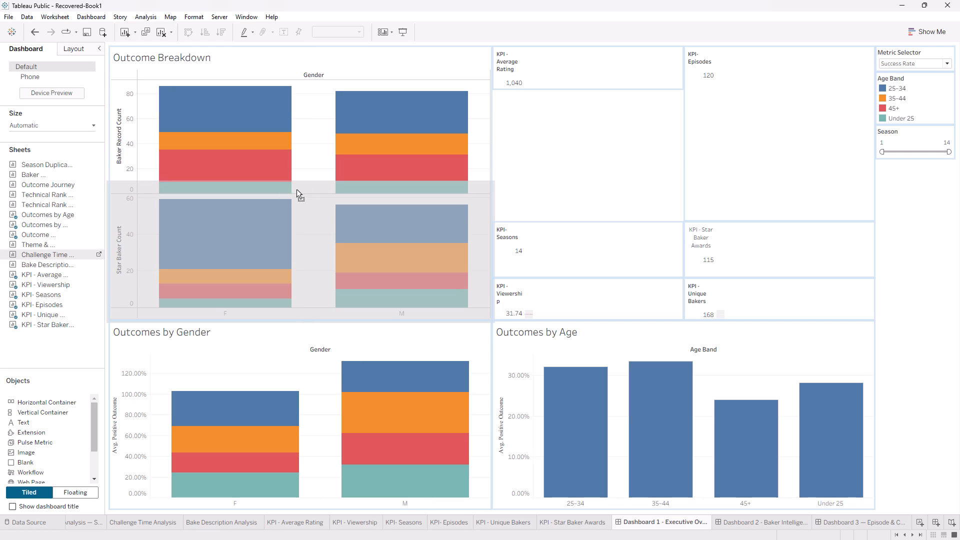
pyautogui.moveTo(296, 189); pyautogui.dragTo(291, 183)
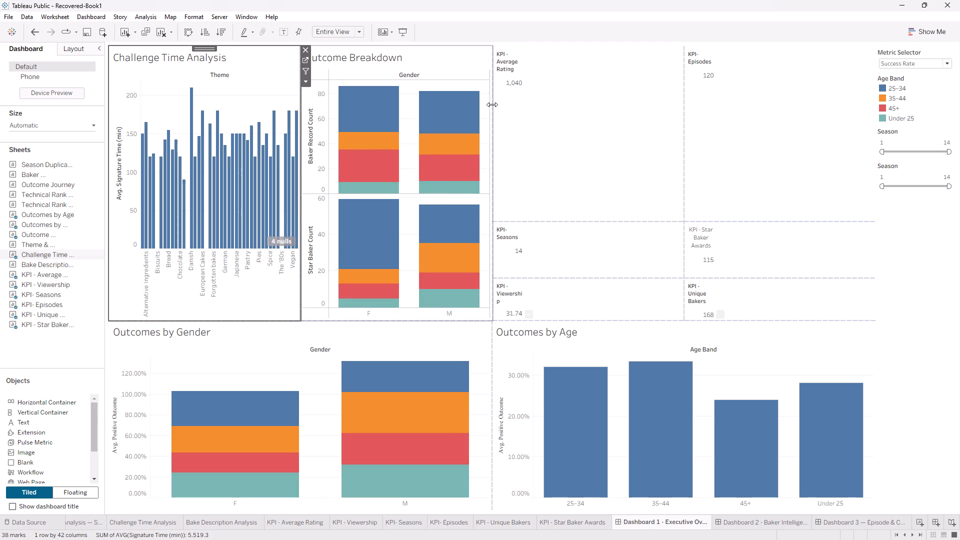
# Widen the Outcome Breakdown chart into the KPI area on Dashboard 1, try widening it further, and undo that last resize.
pyautogui.moveTo(492, 104); pyautogui.dragTo(606, 110)
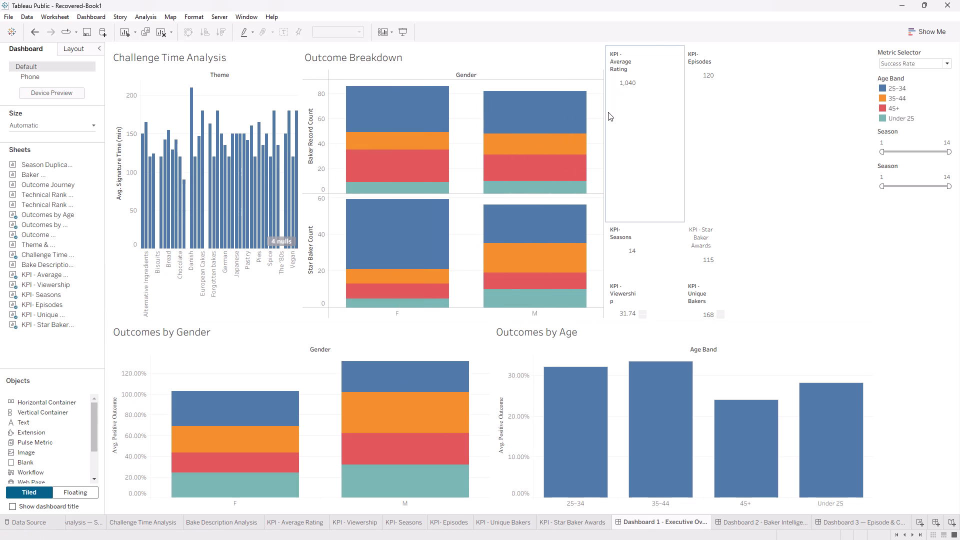
pyautogui.moveTo(607, 112); pyautogui.dragTo(676, 112)
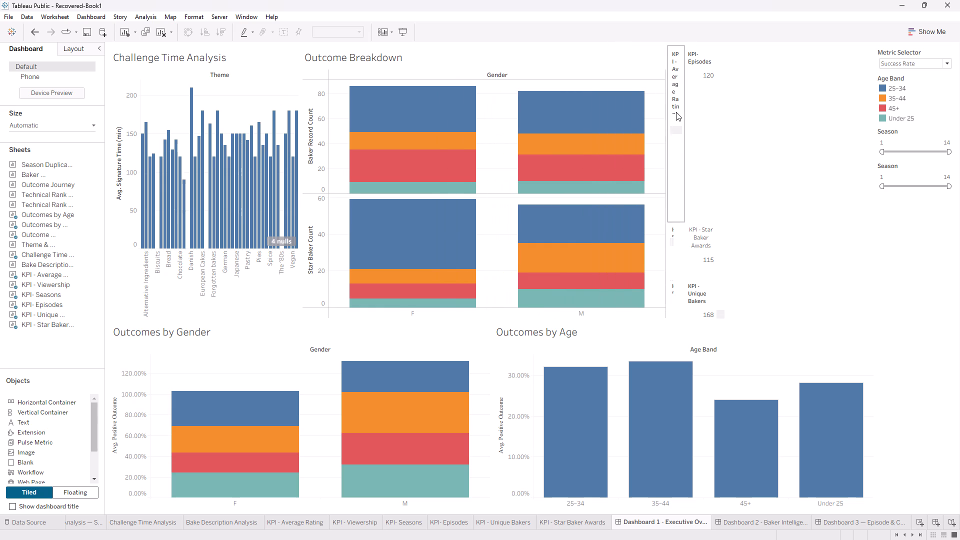
pyautogui.hotkey('ctrl', 'z')
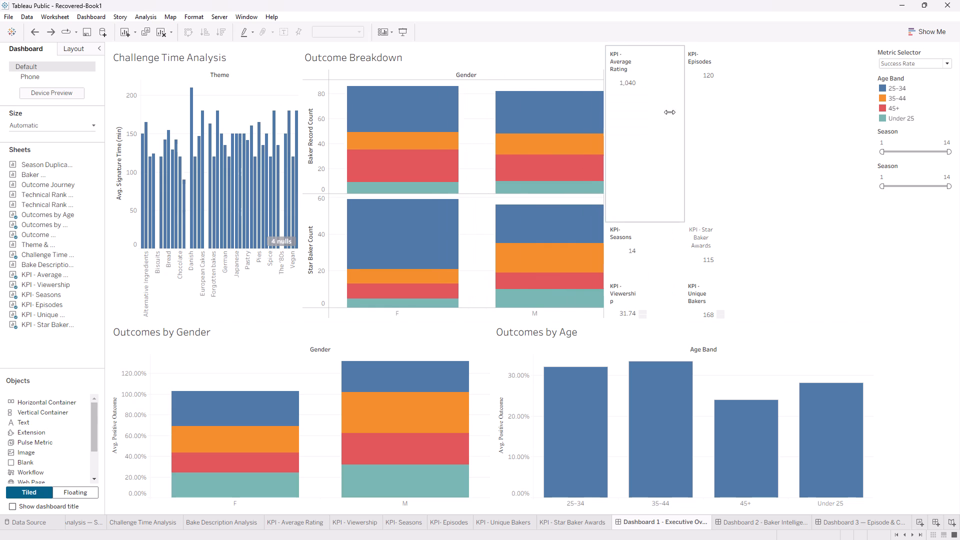
# Widen the Challenge Time Analysis chart on Dashboard 1 by moving its border into the Outcome Breakdown chart's space.
pyautogui.click(705, 50)
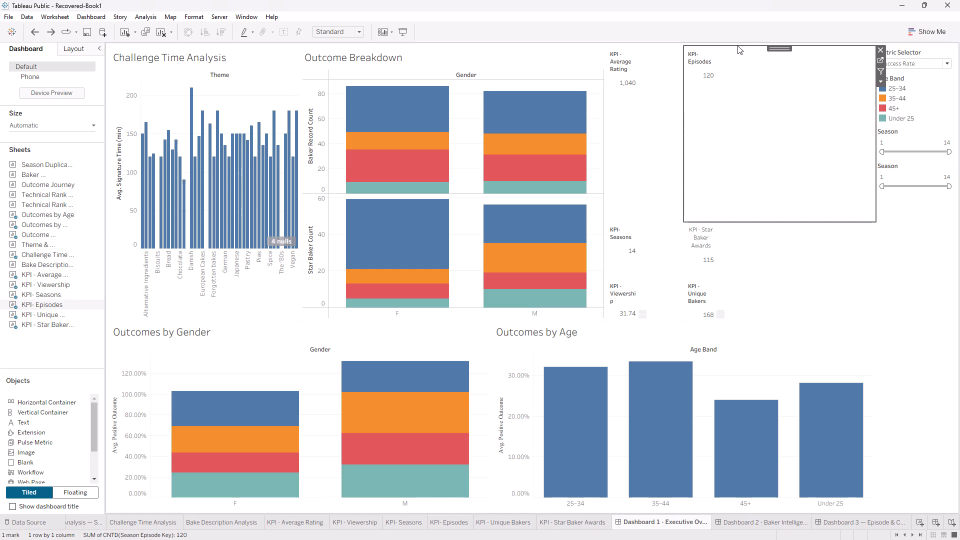
pyautogui.click(285, 80)
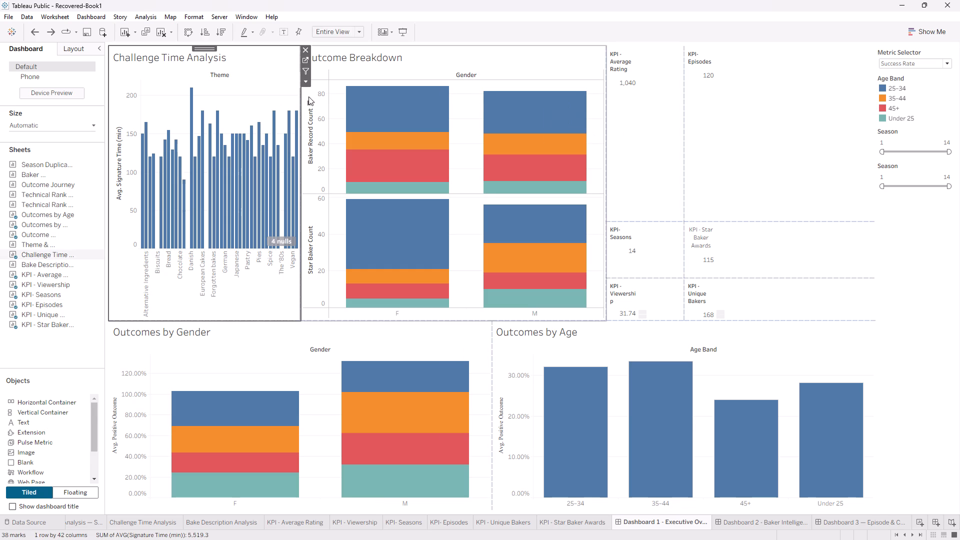
pyautogui.moveTo(300, 94); pyautogui.dragTo(397, 100)
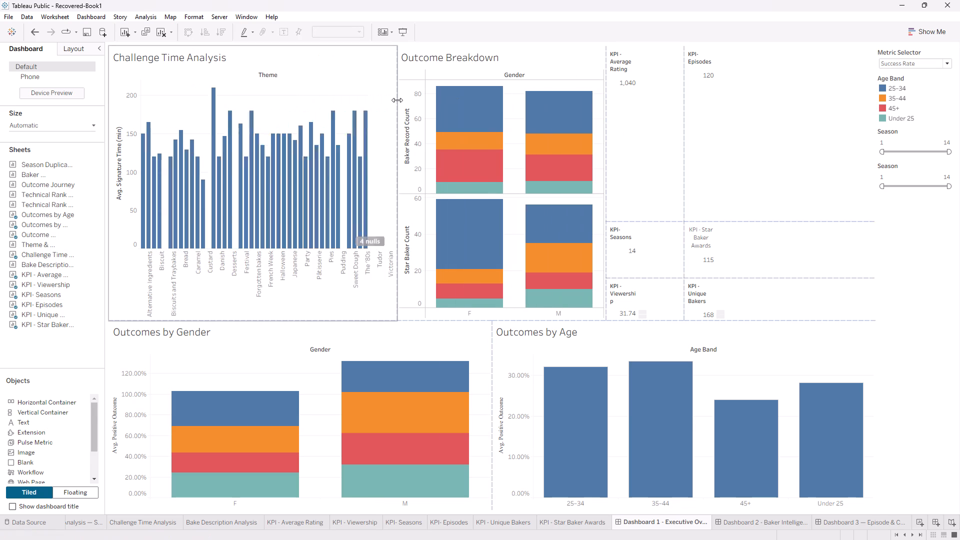
pyautogui.moveTo(397, 100); pyautogui.dragTo(410, 100)
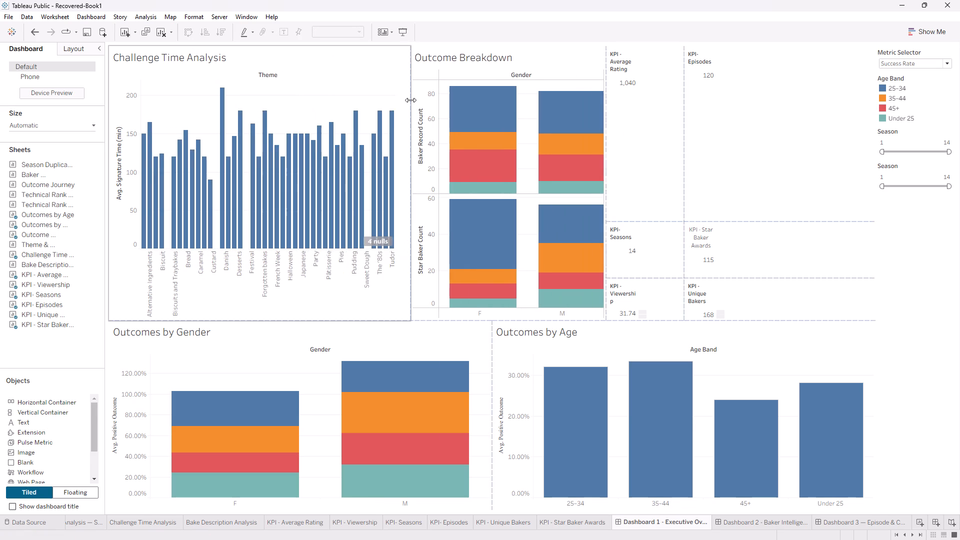
pyautogui.hscroll(-1, 290, 109)
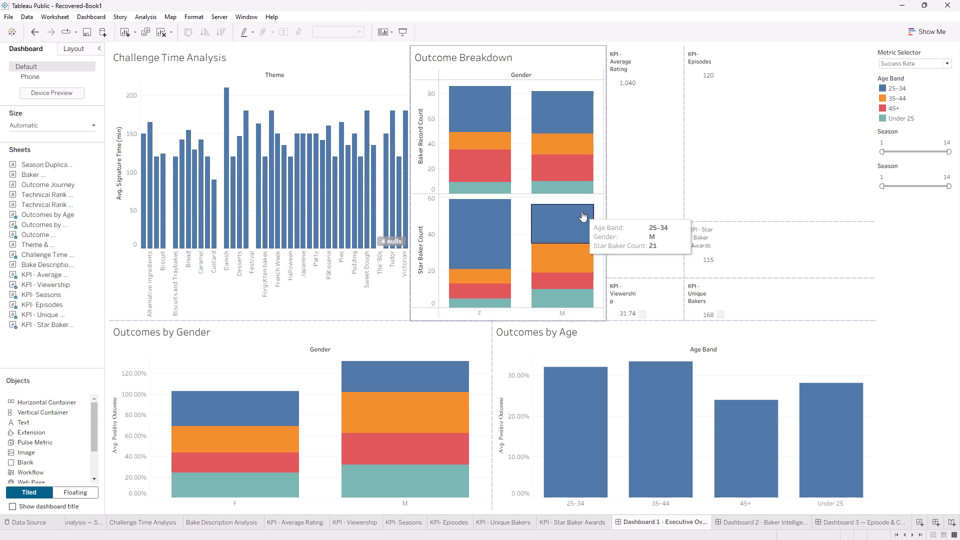
# After checking Dashboards 2 and 3, remove the Challenge Time Analysis chart from Dashboard 1.
pyautogui.click(725, 523)
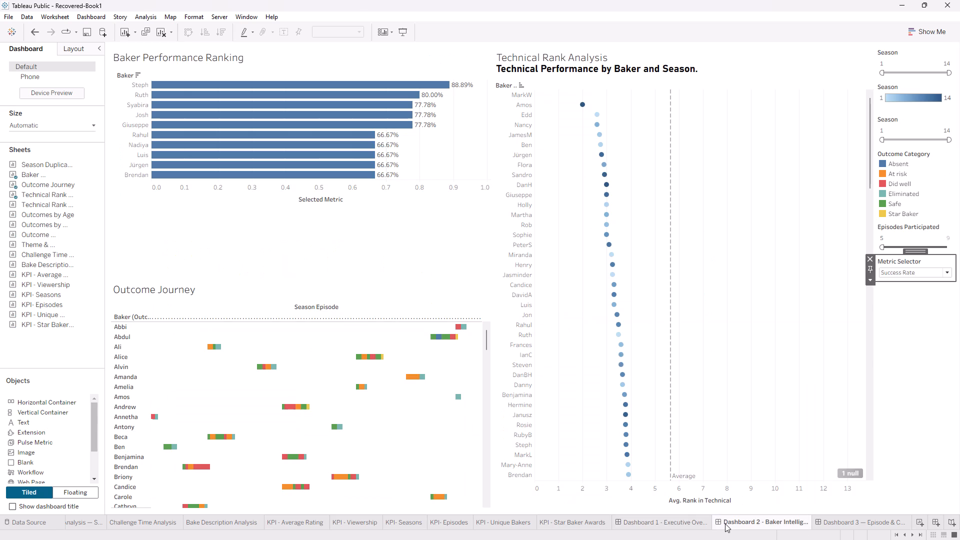
pyautogui.click(816, 521)
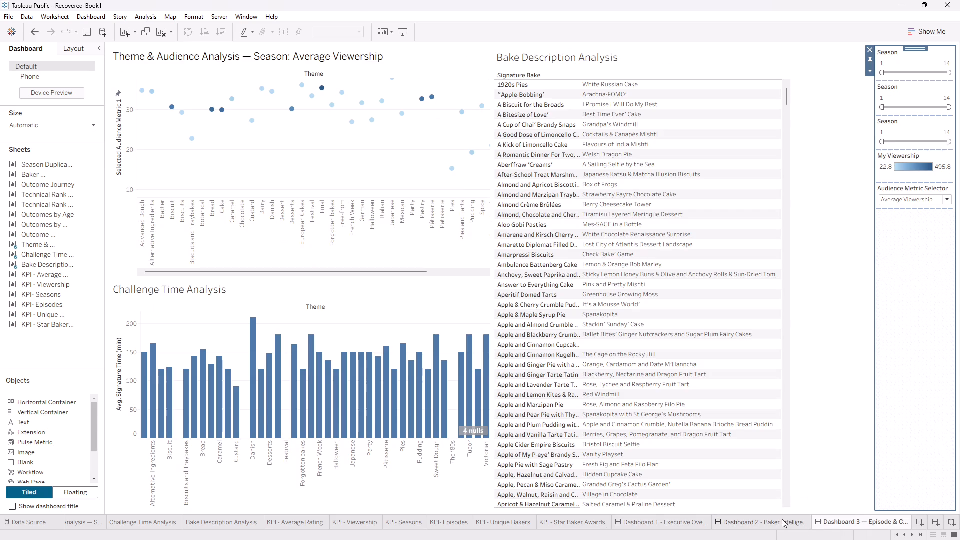
pyautogui.click(664, 525)
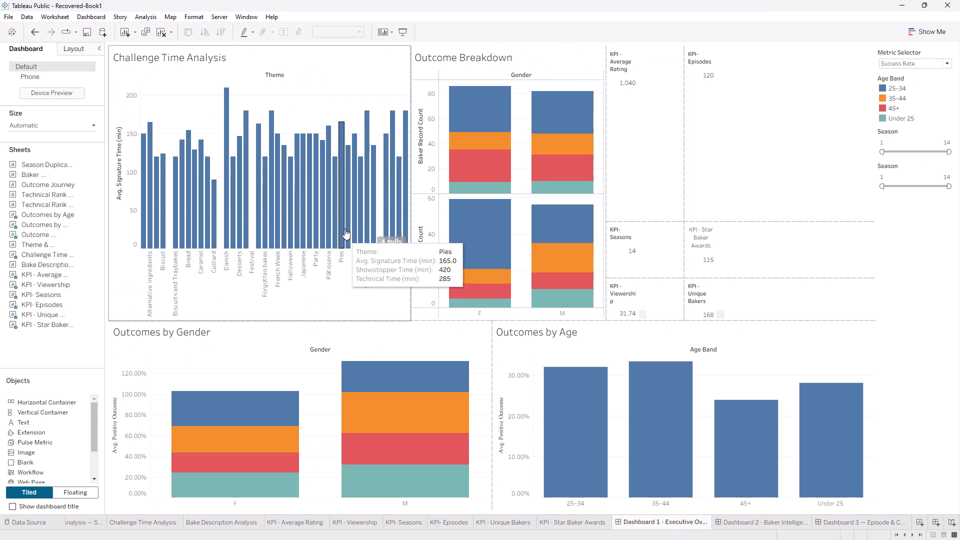
pyautogui.click(276, 97)
pyautogui.press('Delete')
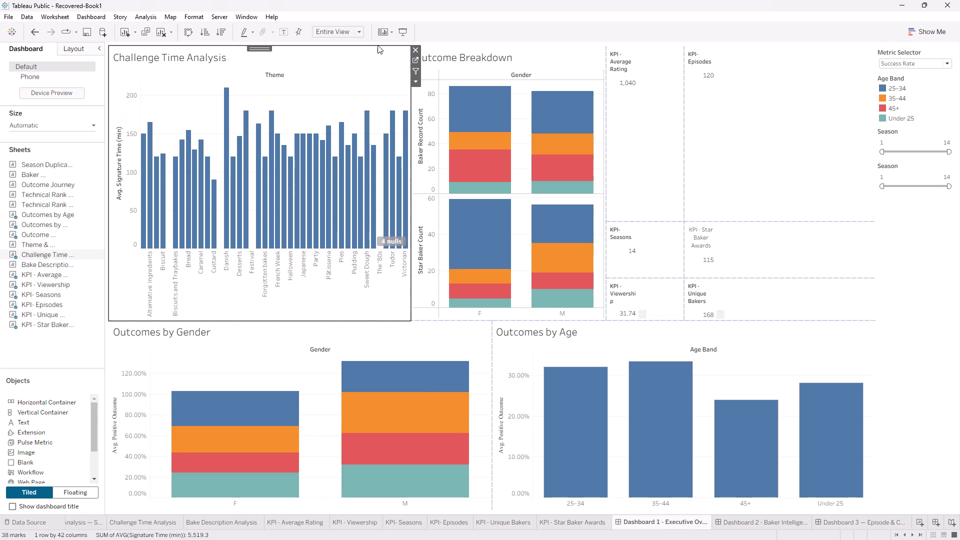
pyautogui.click(414, 51)
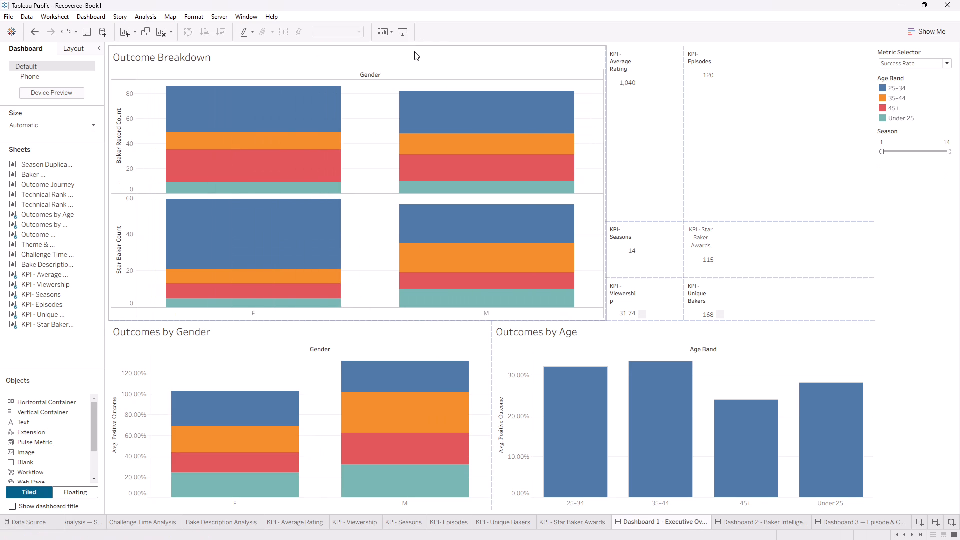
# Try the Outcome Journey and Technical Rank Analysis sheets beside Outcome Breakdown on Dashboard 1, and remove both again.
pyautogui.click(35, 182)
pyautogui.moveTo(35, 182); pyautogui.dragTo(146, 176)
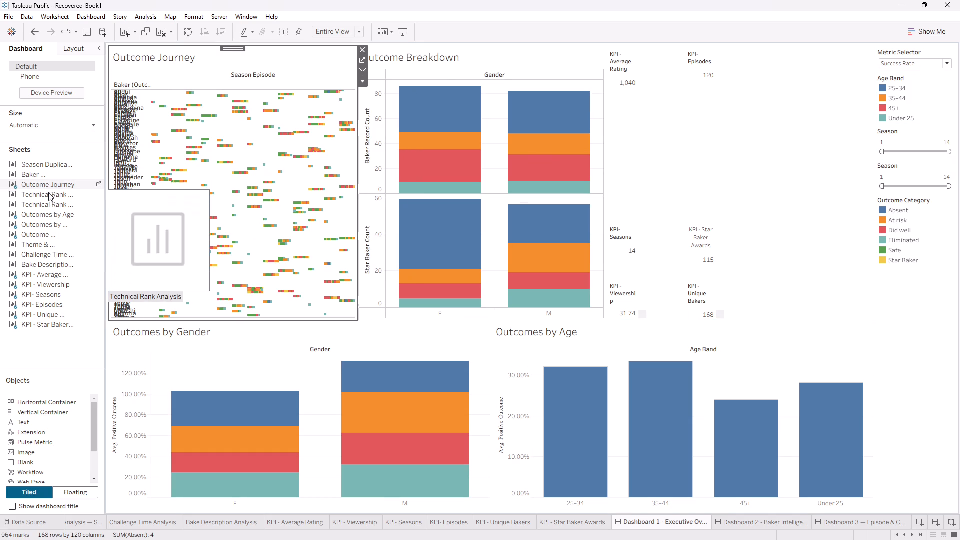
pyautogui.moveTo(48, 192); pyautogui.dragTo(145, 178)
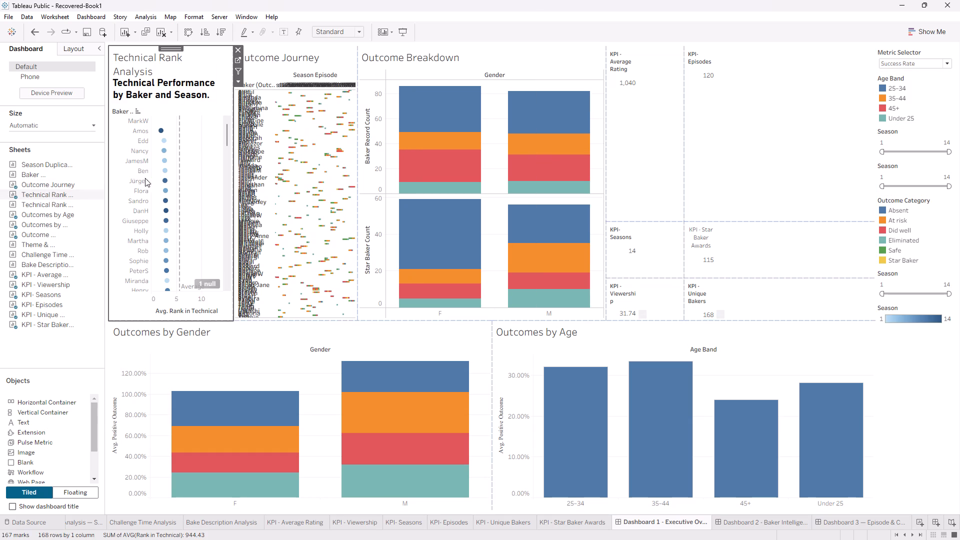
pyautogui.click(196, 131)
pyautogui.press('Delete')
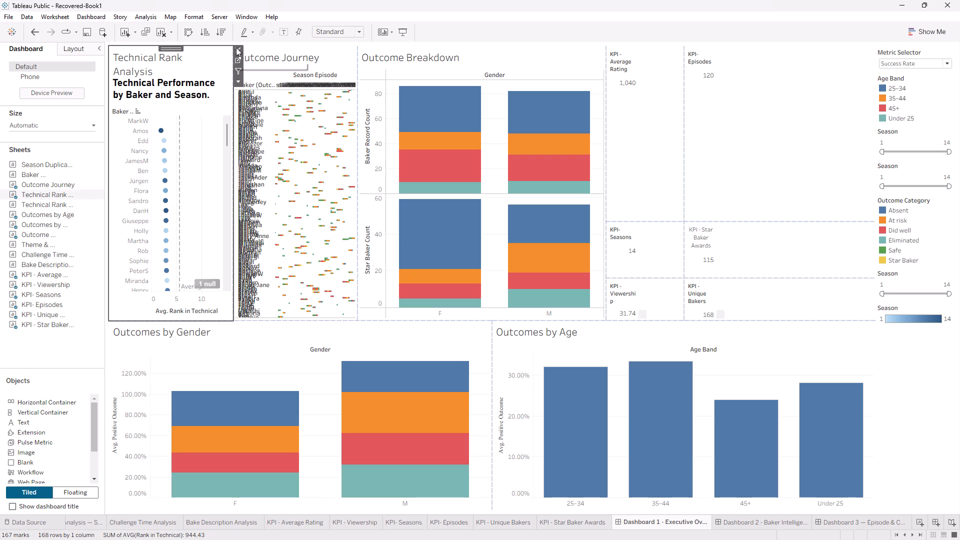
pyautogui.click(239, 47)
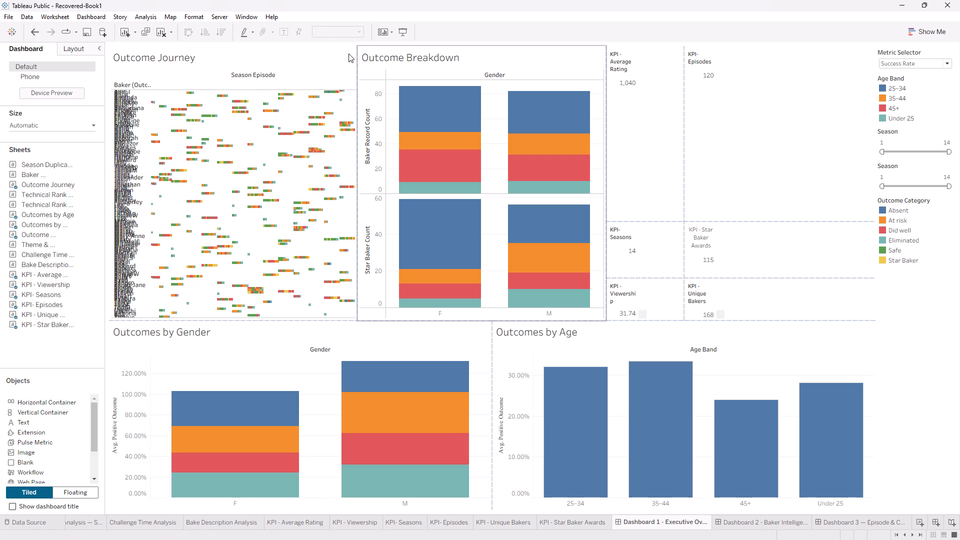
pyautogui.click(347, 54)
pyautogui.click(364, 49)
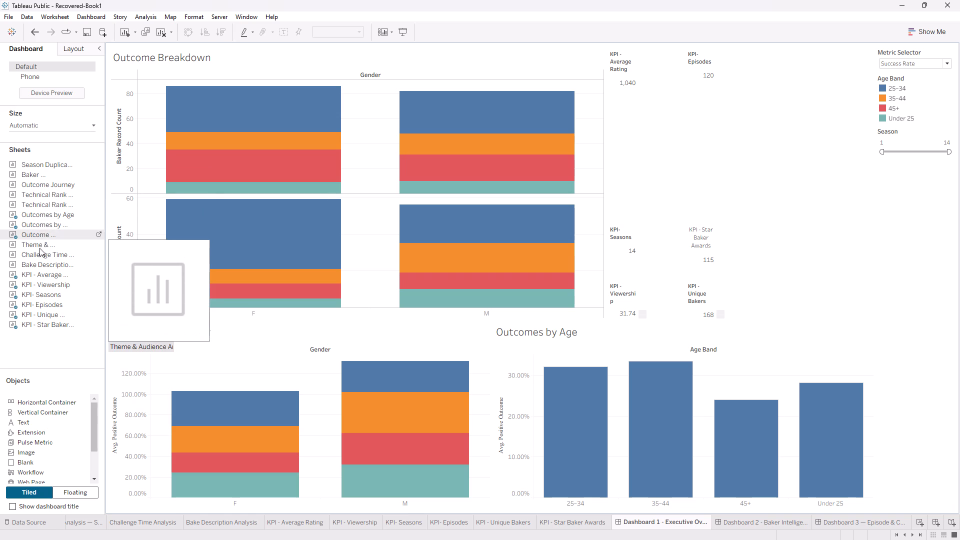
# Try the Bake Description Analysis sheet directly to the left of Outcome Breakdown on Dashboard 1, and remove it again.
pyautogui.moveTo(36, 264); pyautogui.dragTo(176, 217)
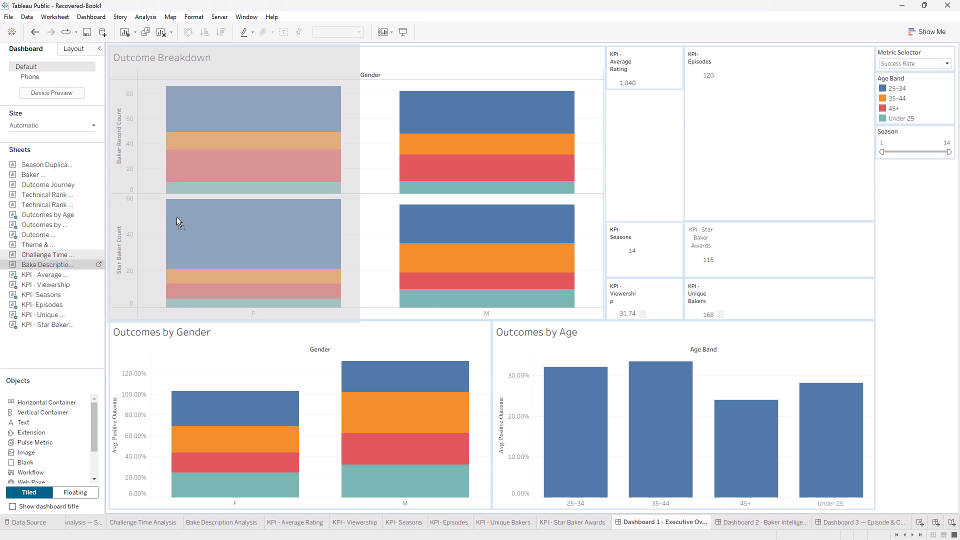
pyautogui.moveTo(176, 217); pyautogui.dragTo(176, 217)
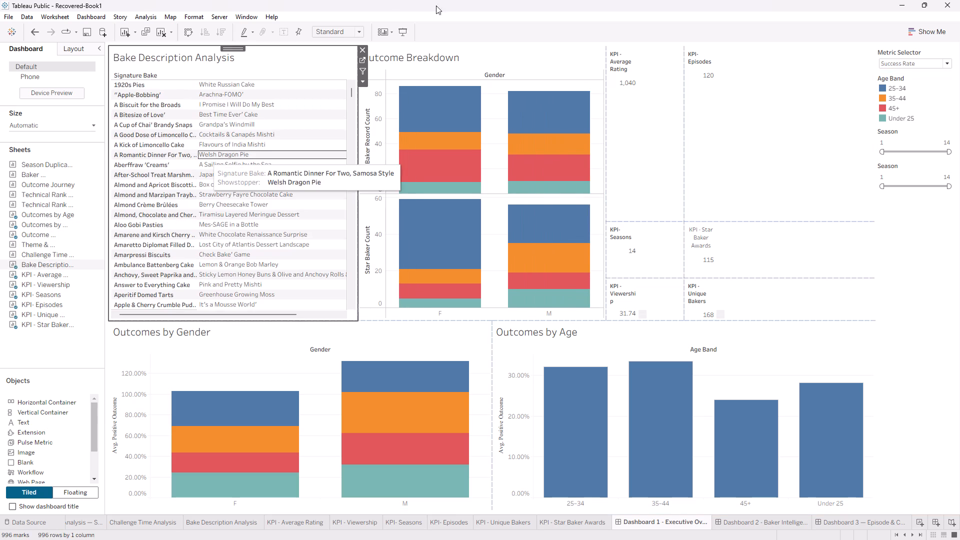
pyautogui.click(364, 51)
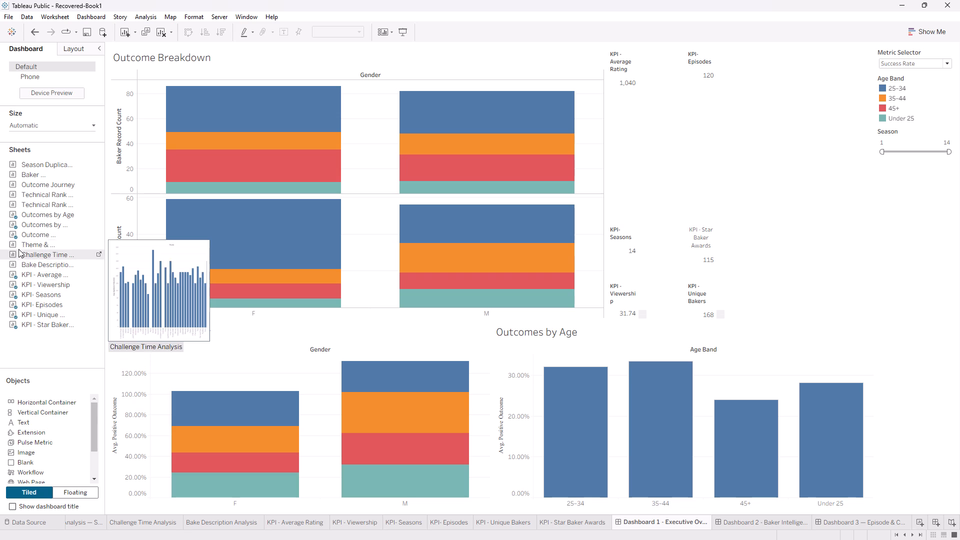
# Add the Theme & Audience Analysis sheet to the left of Outcome Breakdown, try Average Rating, and set the Audience Metric Selector to Challenge Time.
pyautogui.moveTo(22, 240); pyautogui.dragTo(171, 222)
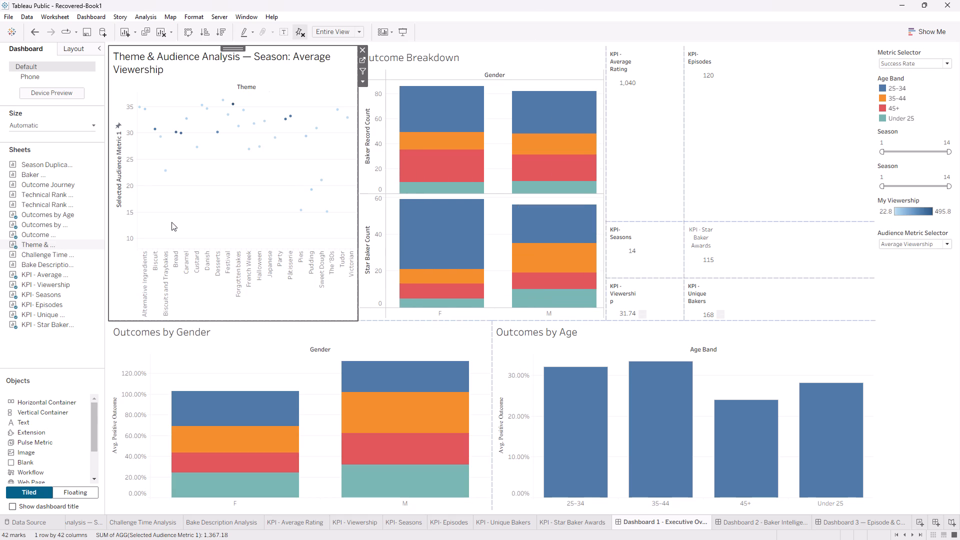
pyautogui.scroll(1, 246, 127)
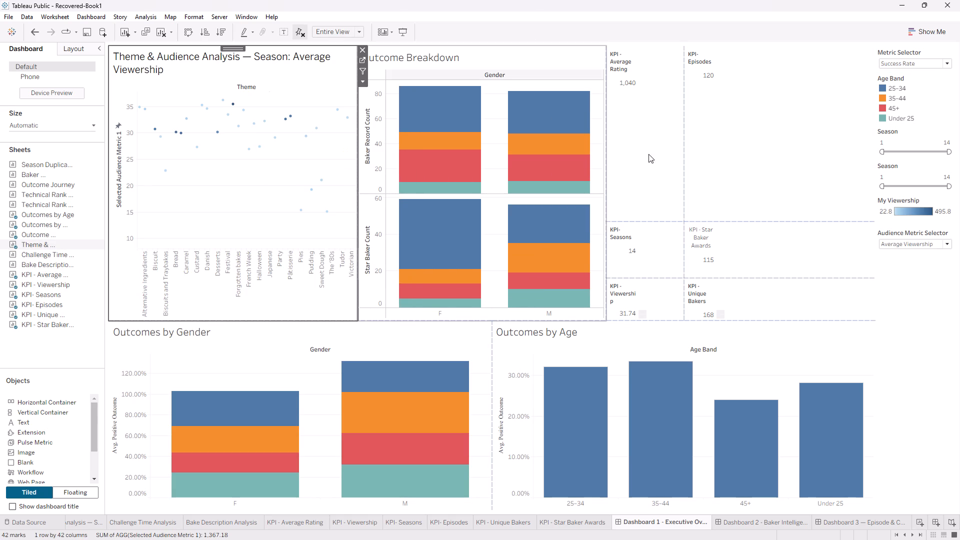
pyautogui.click(917, 247)
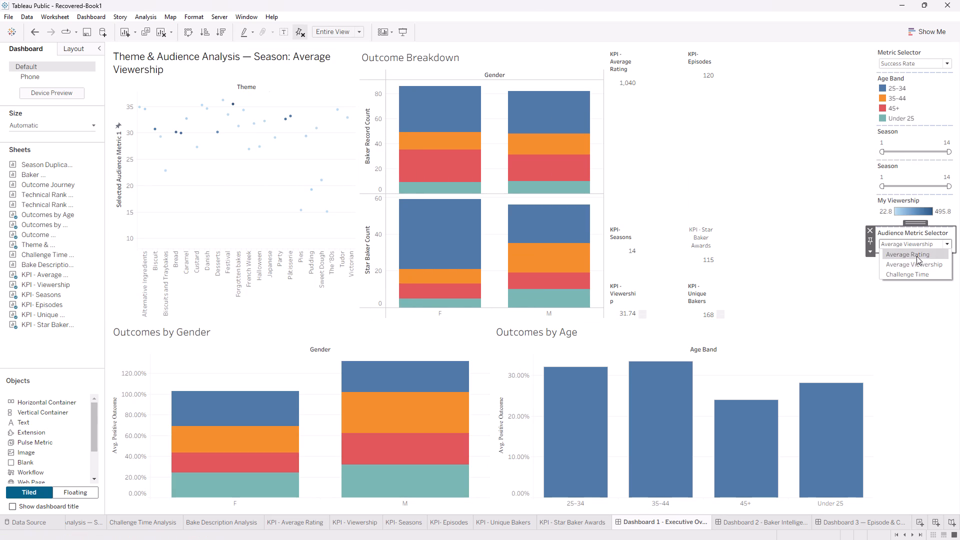
pyautogui.click(916, 255)
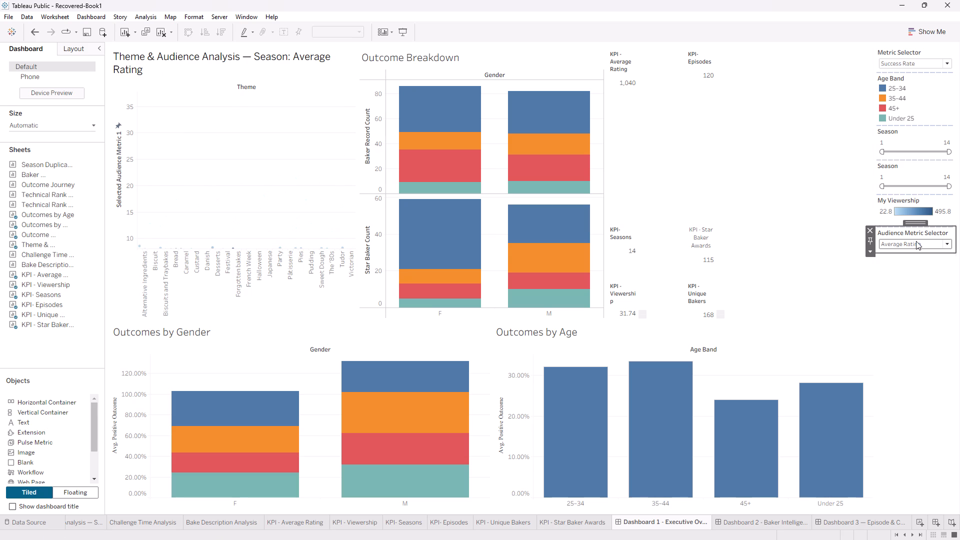
pyautogui.click(915, 245)
pyautogui.click(915, 278)
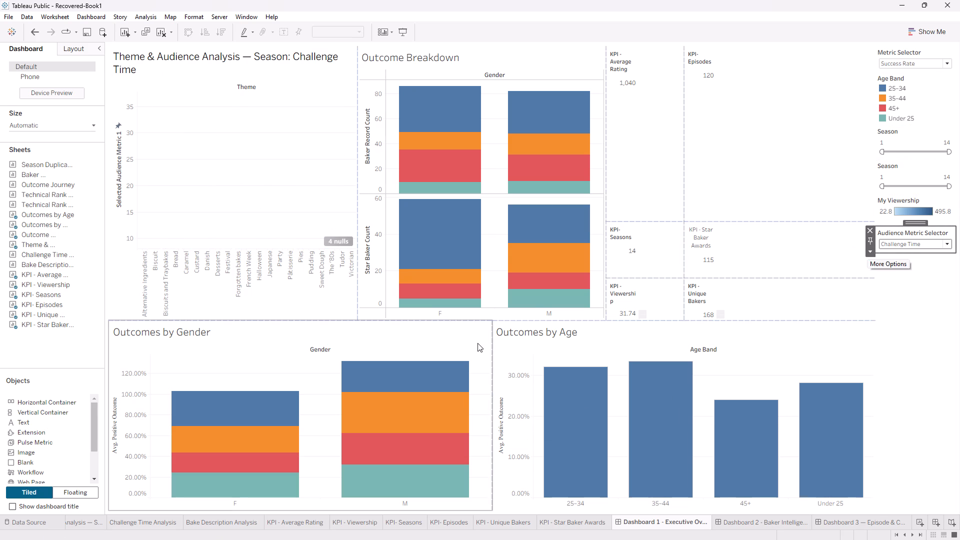
# Remove the Theme & Audience Analysis chart from Dashboard 1.
pyautogui.click(204, 151)
pyautogui.press('Delete')
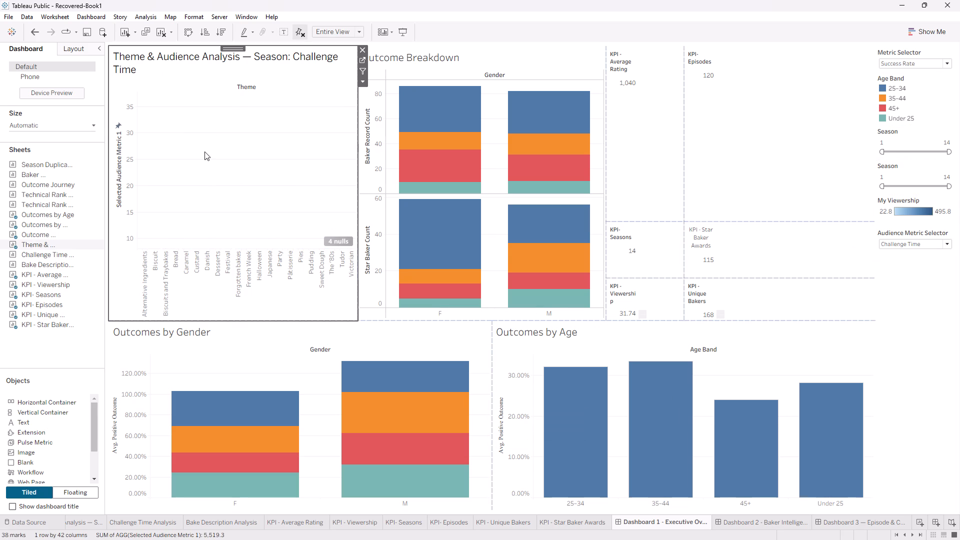
pyautogui.click(364, 51)
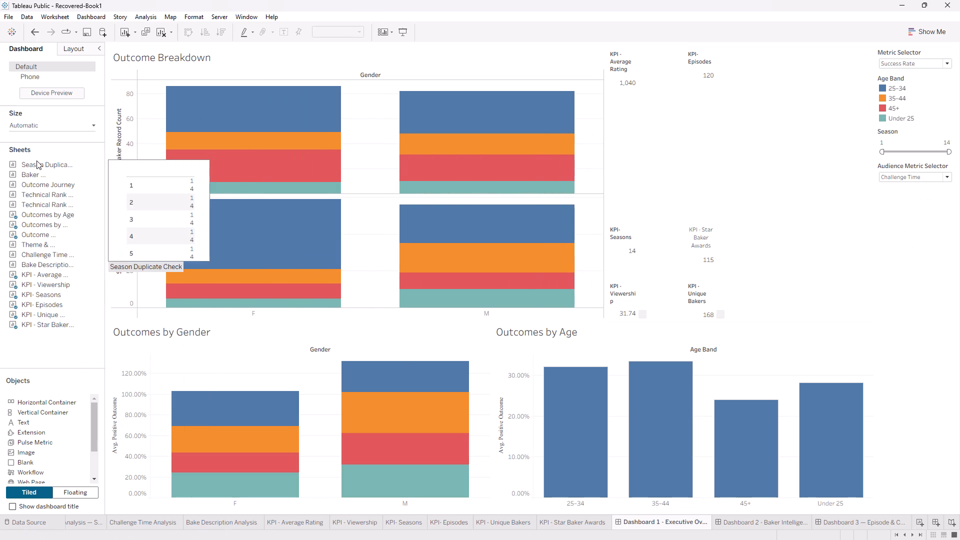
# Add the Season Duplicate Check sheet directly to the left of Outcome Breakdown on Dashboard 1 and widen its table.
pyautogui.moveTo(36, 160); pyautogui.dragTo(166, 164)
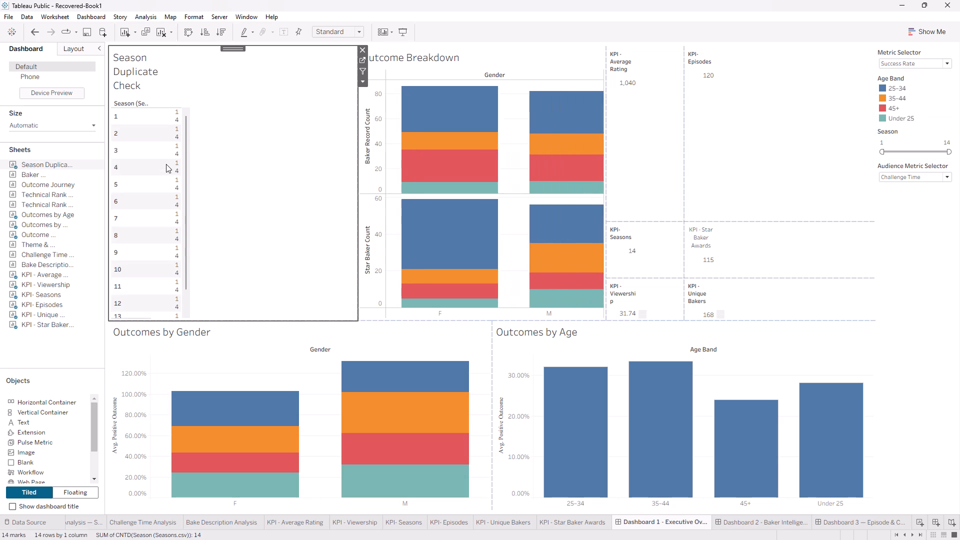
pyautogui.click(235, 172)
pyautogui.scroll(-1, 191, 174)
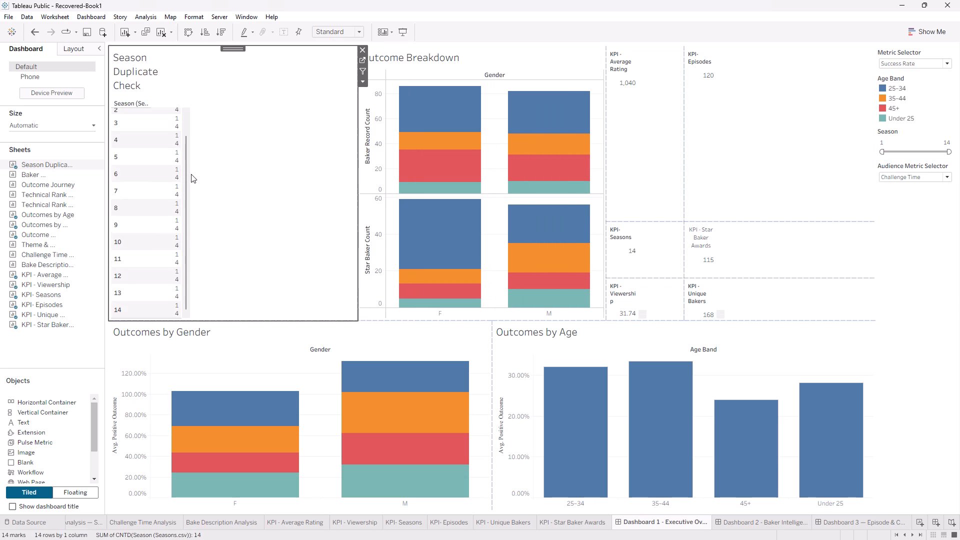
pyautogui.scroll(-1, 191, 174)
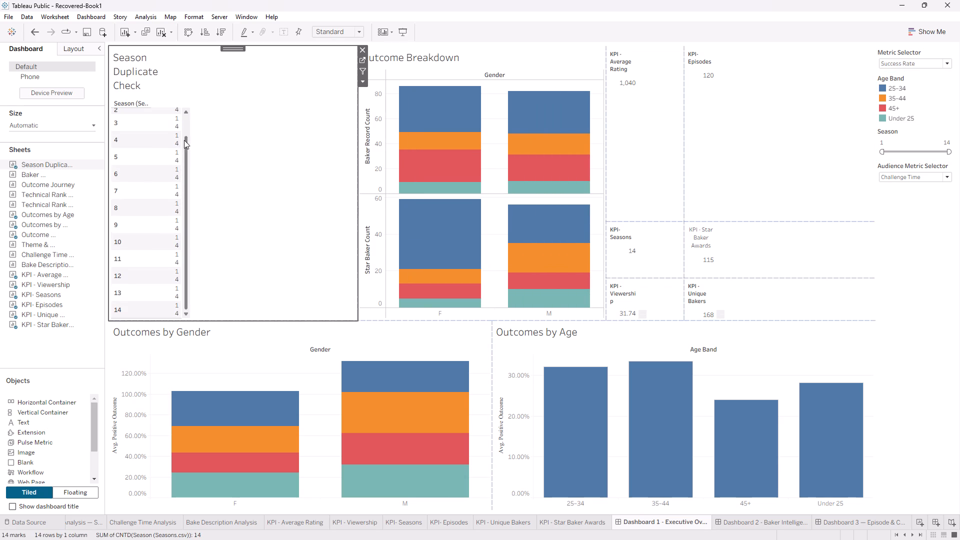
pyautogui.moveTo(181, 136); pyautogui.dragTo(232, 134)
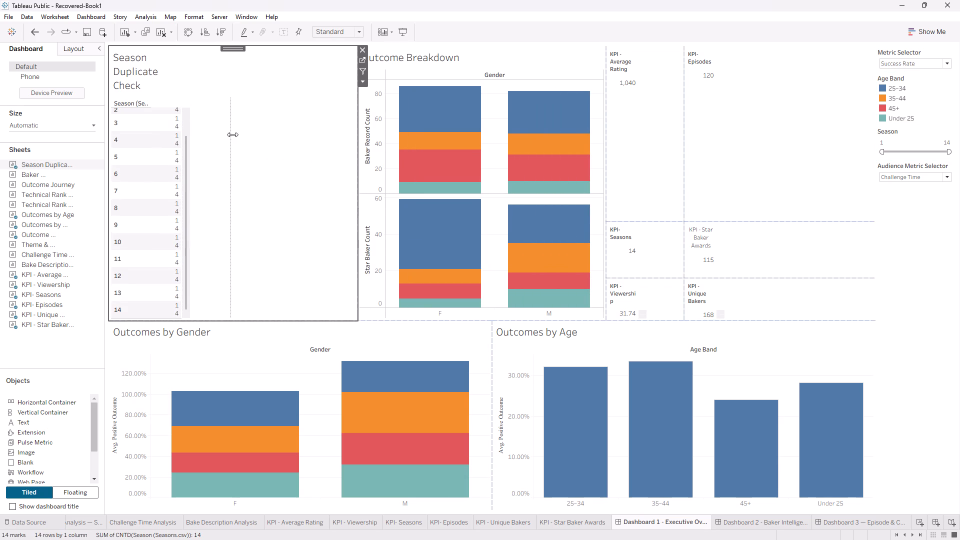
pyautogui.moveTo(232, 134); pyautogui.dragTo(291, 131)
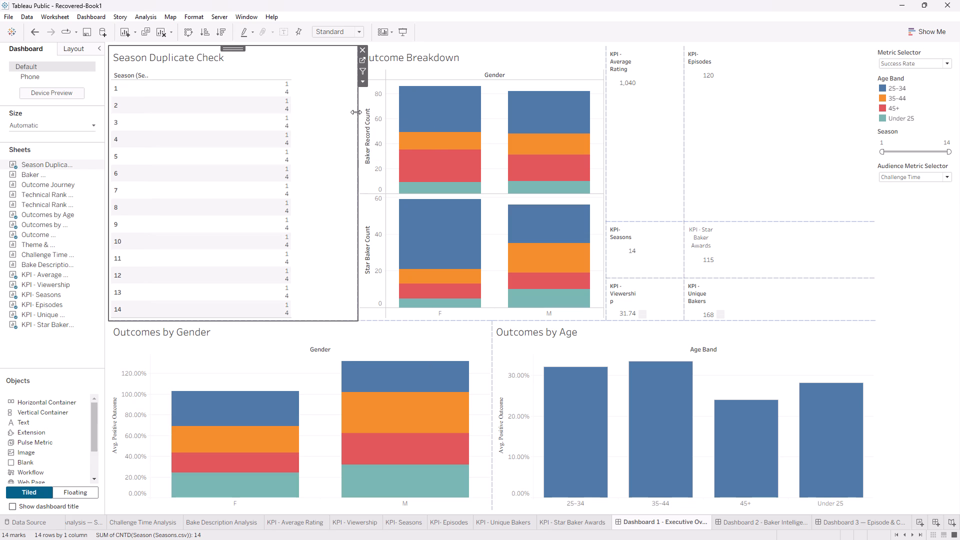
# Widen the Outcome Breakdown chart on both sides, into the empty space beside the Season Duplicate Check table and into the KPI area.
pyautogui.moveTo(356, 112); pyautogui.dragTo(296, 120)
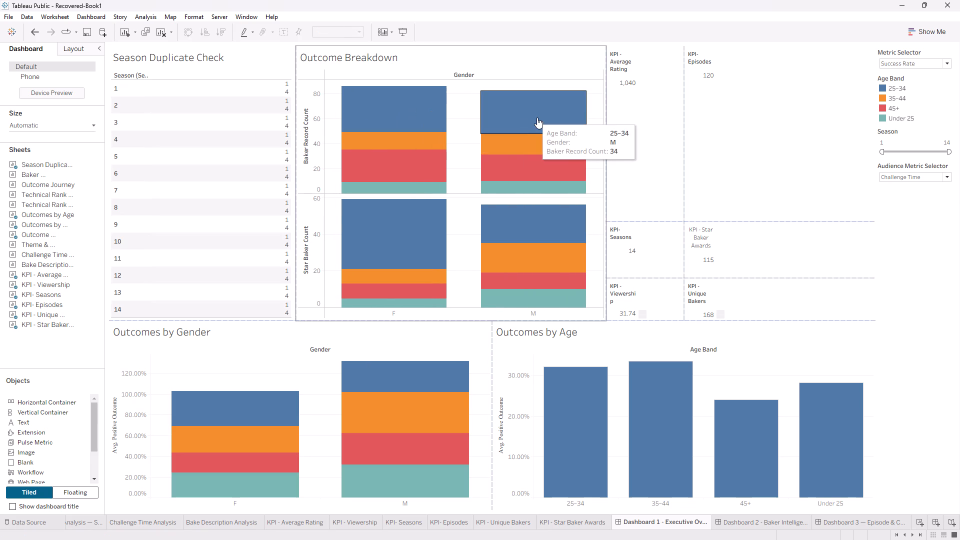
pyautogui.moveTo(604, 112); pyautogui.dragTo(576, 115)
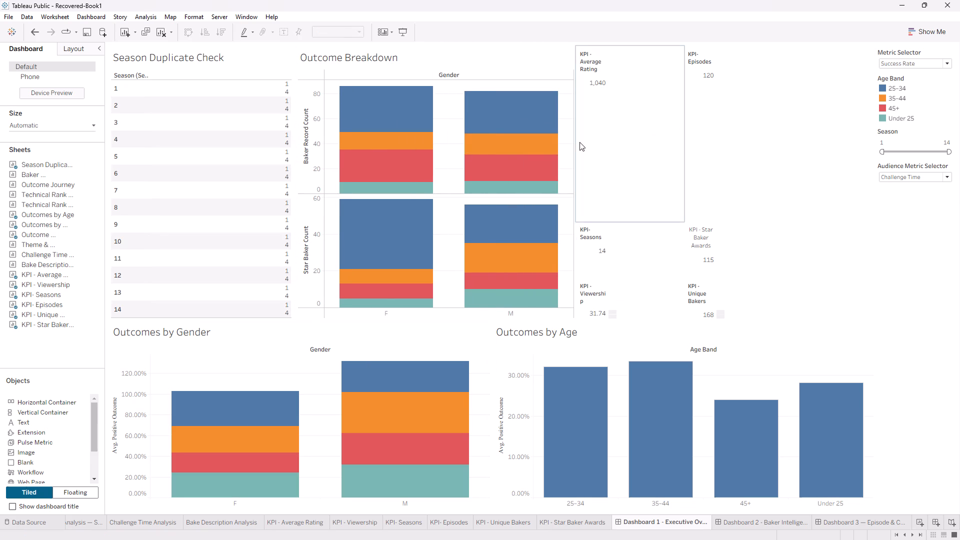
pyautogui.moveTo(576, 141); pyautogui.dragTo(629, 141)
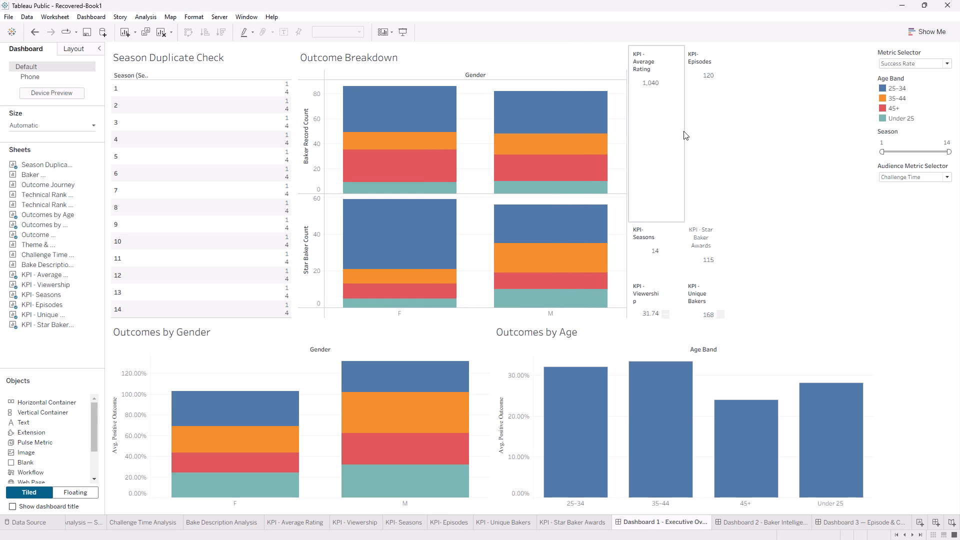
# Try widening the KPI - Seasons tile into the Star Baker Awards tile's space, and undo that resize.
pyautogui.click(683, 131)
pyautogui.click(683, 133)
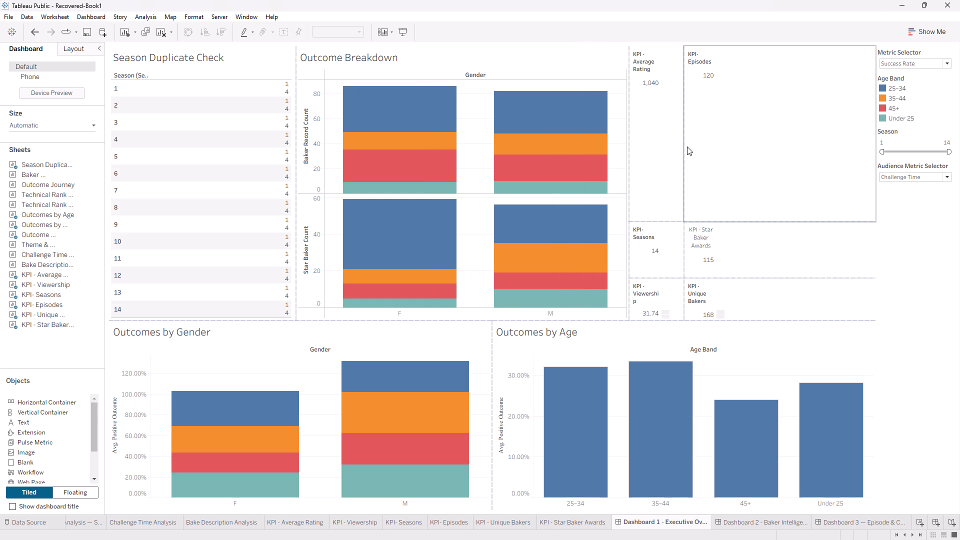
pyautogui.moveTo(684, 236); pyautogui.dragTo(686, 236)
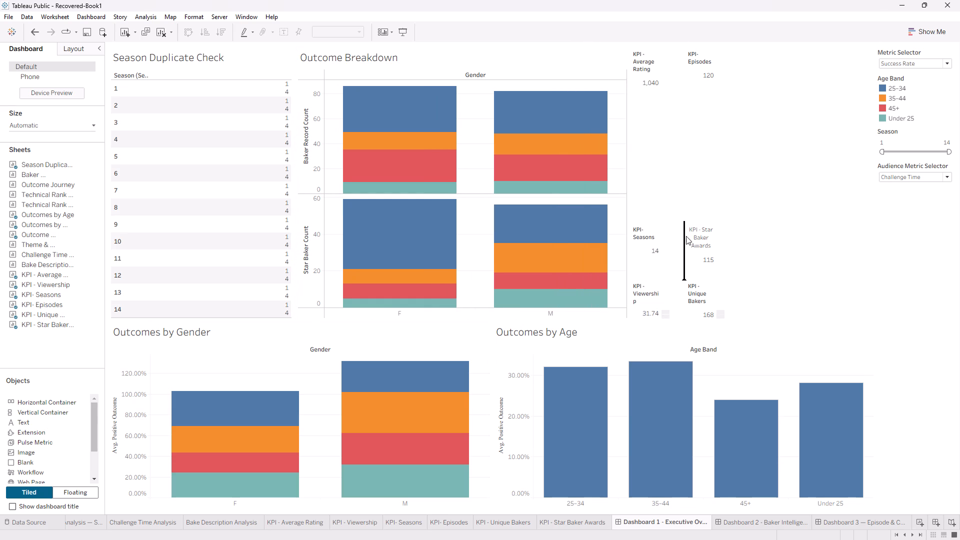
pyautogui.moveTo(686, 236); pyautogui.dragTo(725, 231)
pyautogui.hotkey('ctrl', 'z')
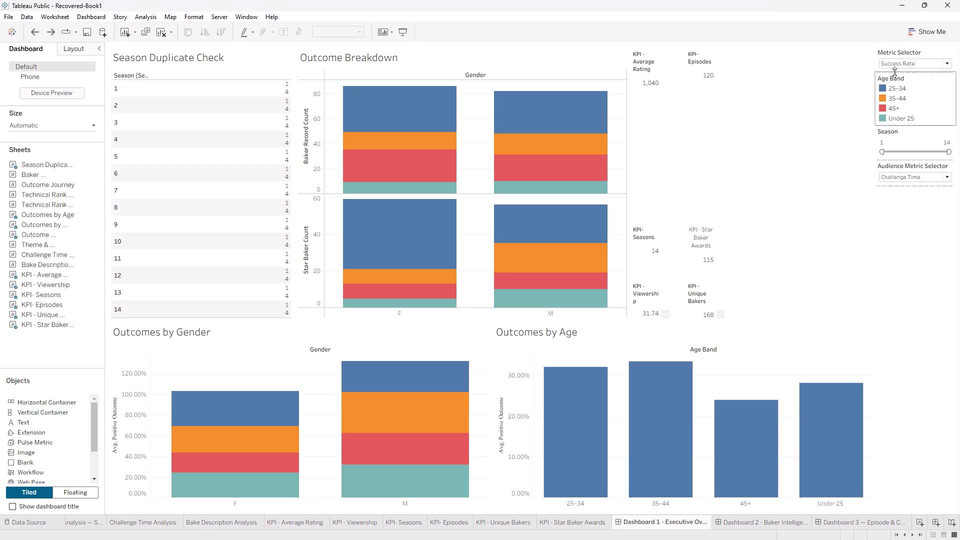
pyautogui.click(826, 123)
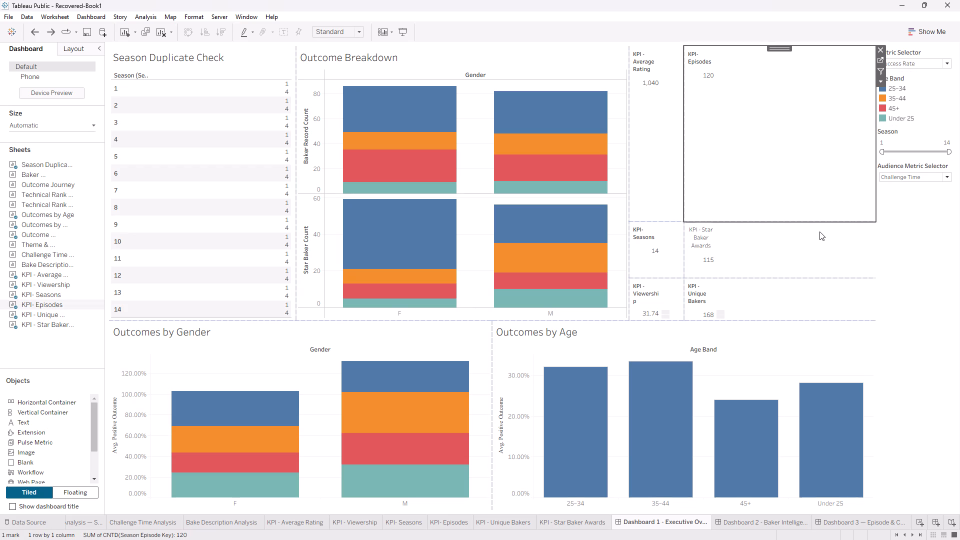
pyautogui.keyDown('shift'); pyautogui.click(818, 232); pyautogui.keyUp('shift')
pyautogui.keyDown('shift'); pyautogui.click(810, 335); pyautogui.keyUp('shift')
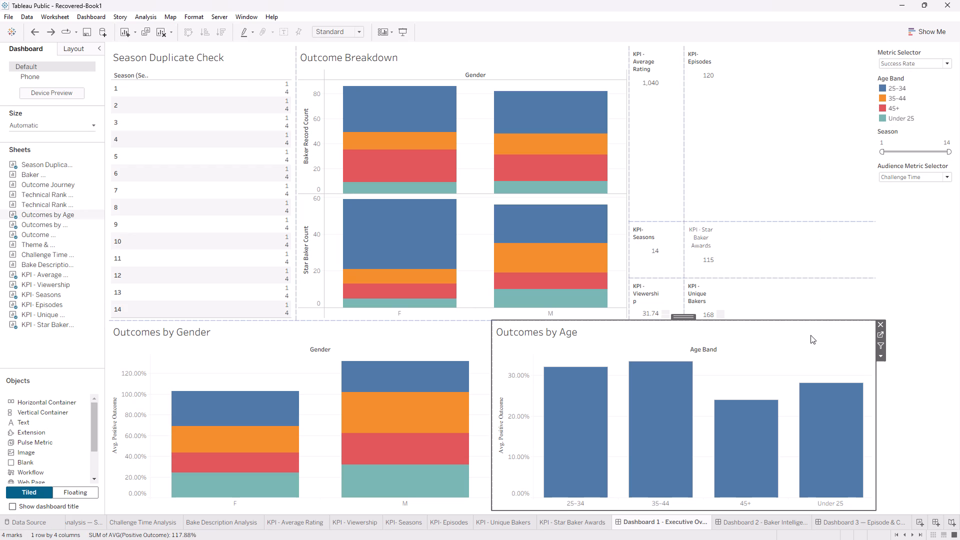
# Narrow the Outcome Breakdown chart from its KPI-side edge to widen the KPI - Average Rating column.
pyautogui.keyDown('ctrl'); pyautogui.click(806, 304); pyautogui.keyUp('ctrl')
pyautogui.keyDown('ctrl'); pyautogui.click(806, 257); pyautogui.keyUp('ctrl')
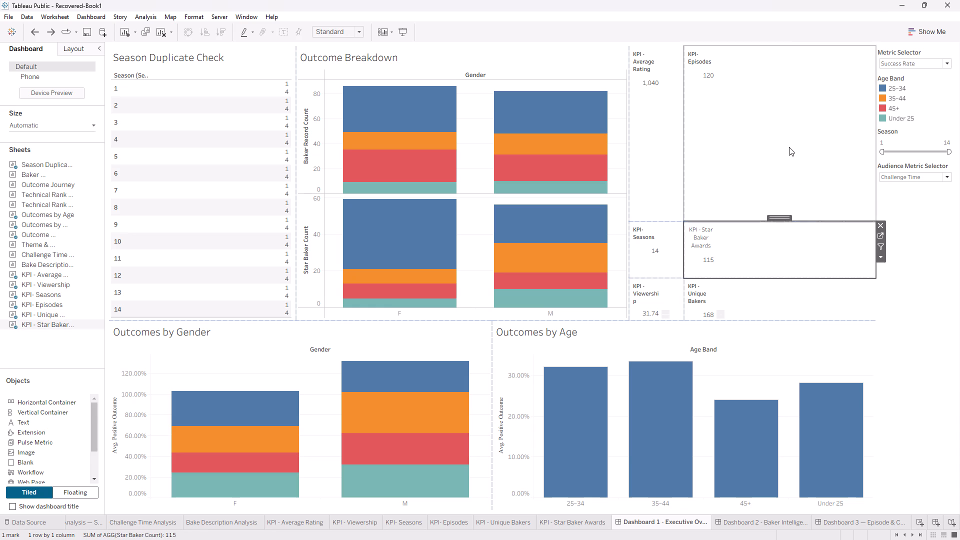
pyautogui.keyDown('ctrl'); pyautogui.click(789, 147); pyautogui.keyUp('ctrl')
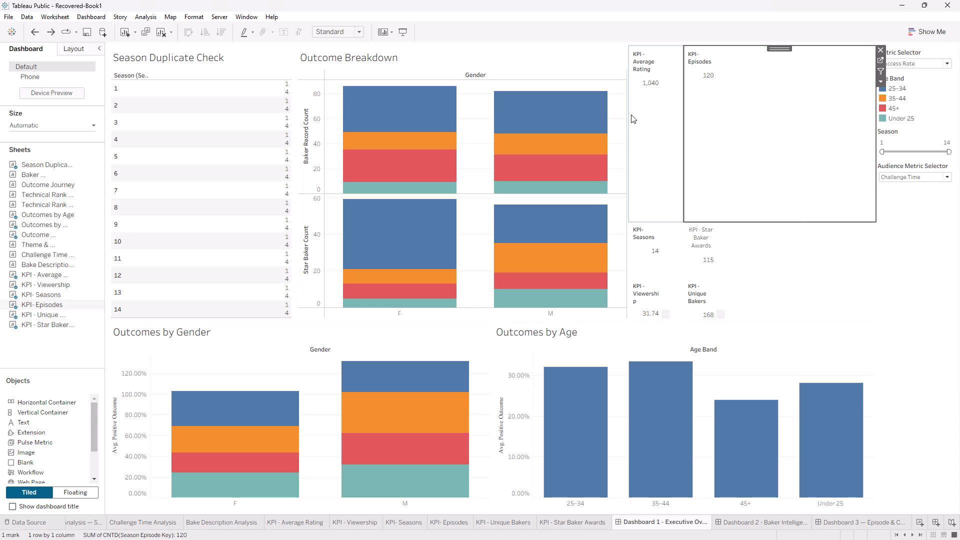
pyautogui.moveTo(629, 114); pyautogui.dragTo(563, 120)
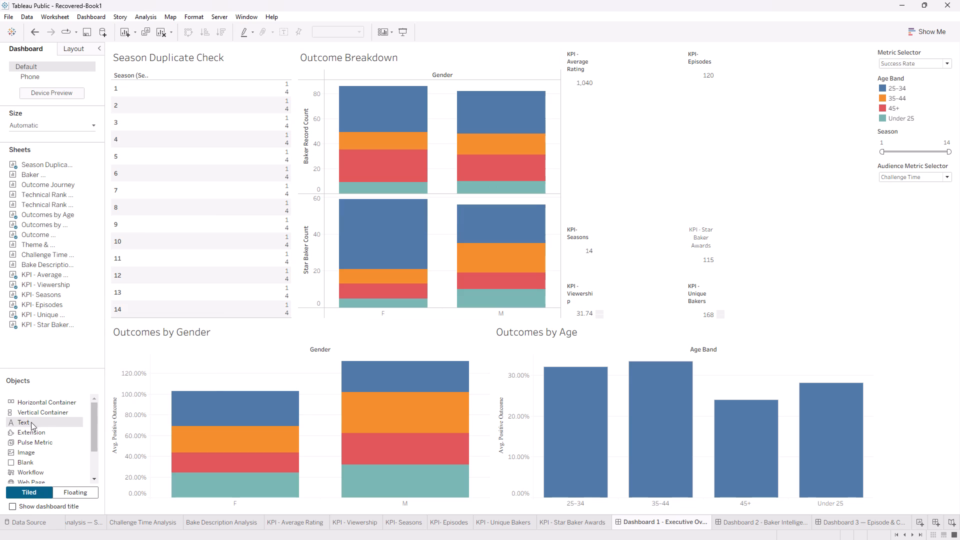
# Add a horizontal container between the Average Rating and Episodes tiles and the Seasons and Star Baker Awards tiles.
pyautogui.moveTo(38, 403); pyautogui.dragTo(426, 199)
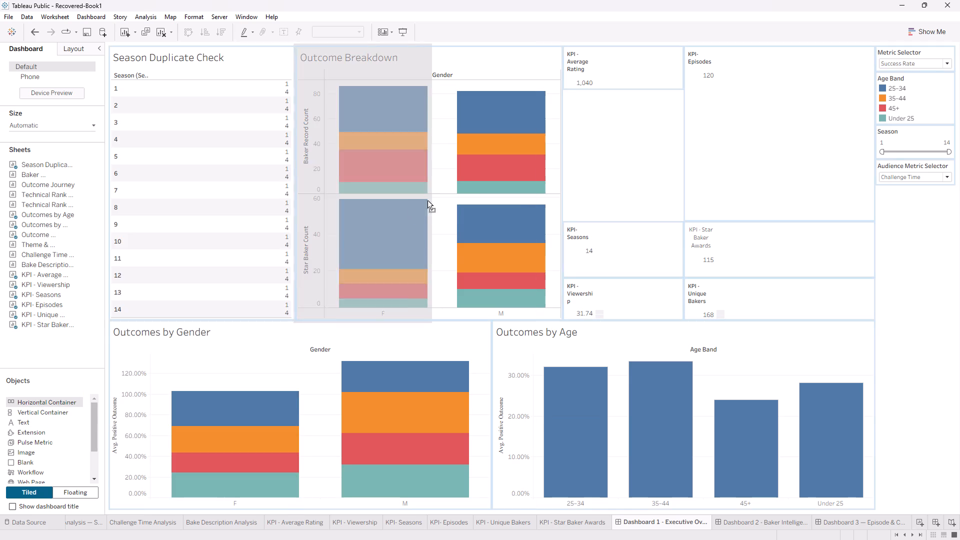
pyautogui.moveTo(426, 199); pyautogui.dragTo(670, 73)
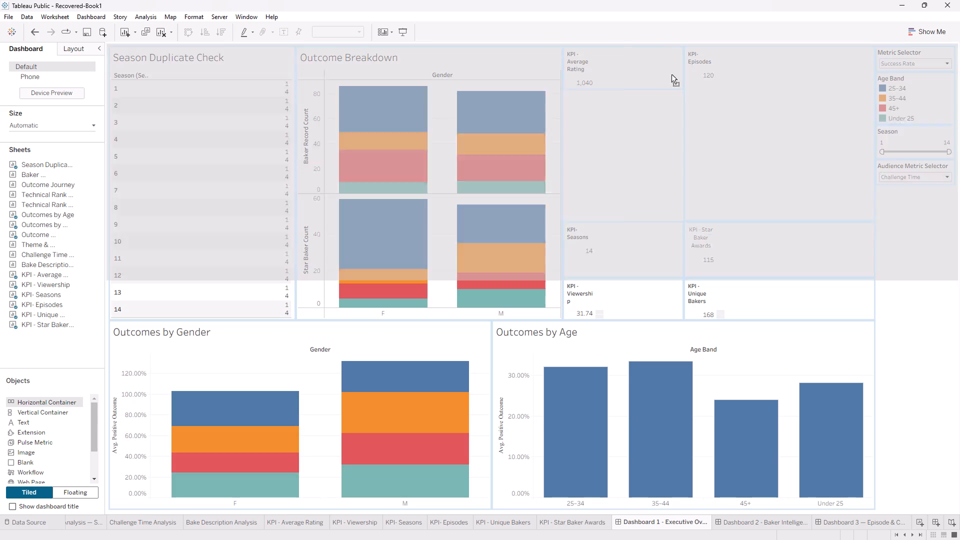
pyautogui.moveTo(670, 73); pyautogui.dragTo(677, 135)
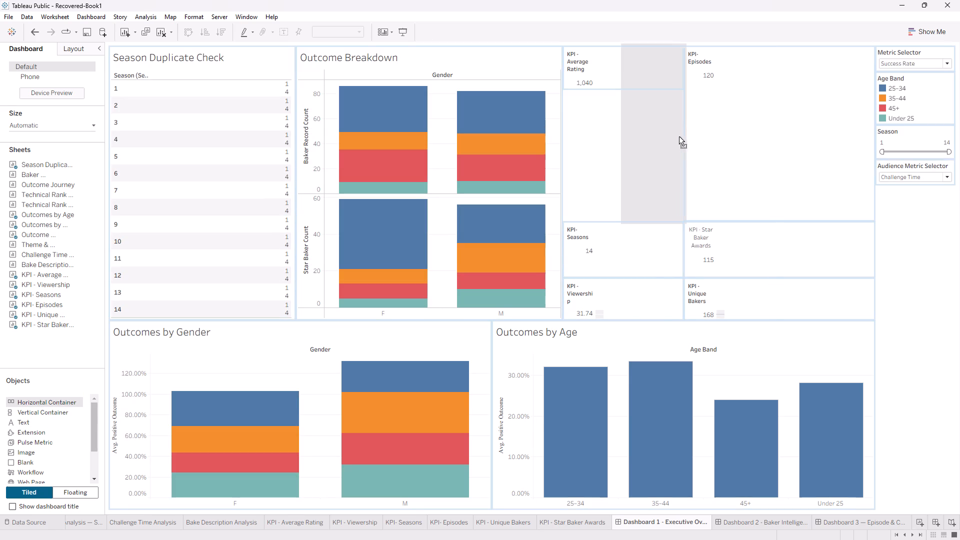
pyautogui.moveTo(677, 135); pyautogui.dragTo(676, 142)
pyautogui.moveTo(676, 142); pyautogui.dragTo(677, 60)
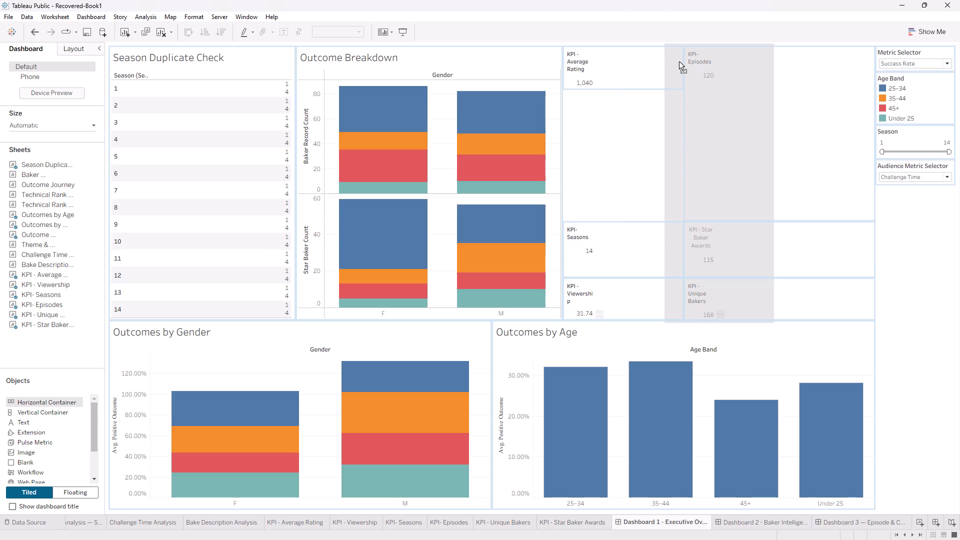
pyautogui.moveTo(677, 60); pyautogui.dragTo(677, 58)
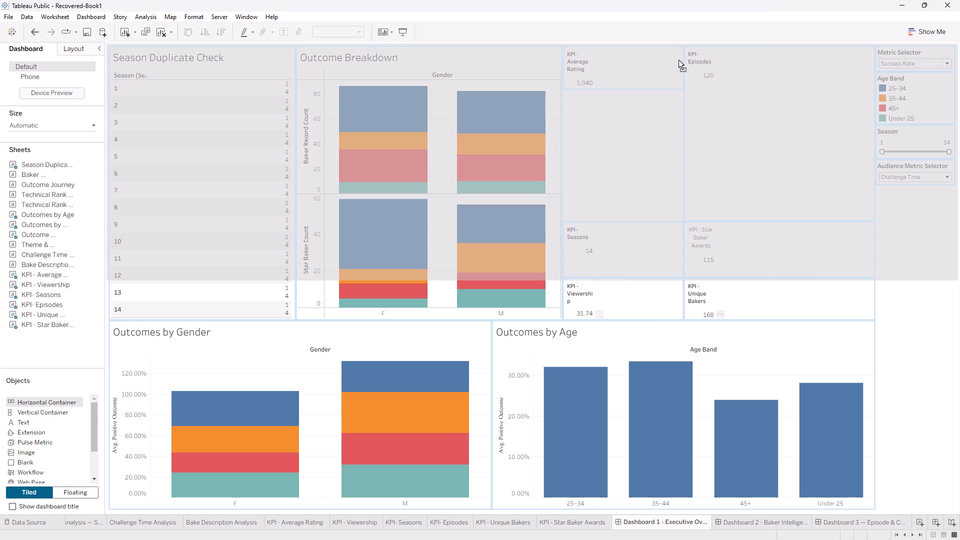
pyautogui.moveTo(677, 58); pyautogui.dragTo(679, 75)
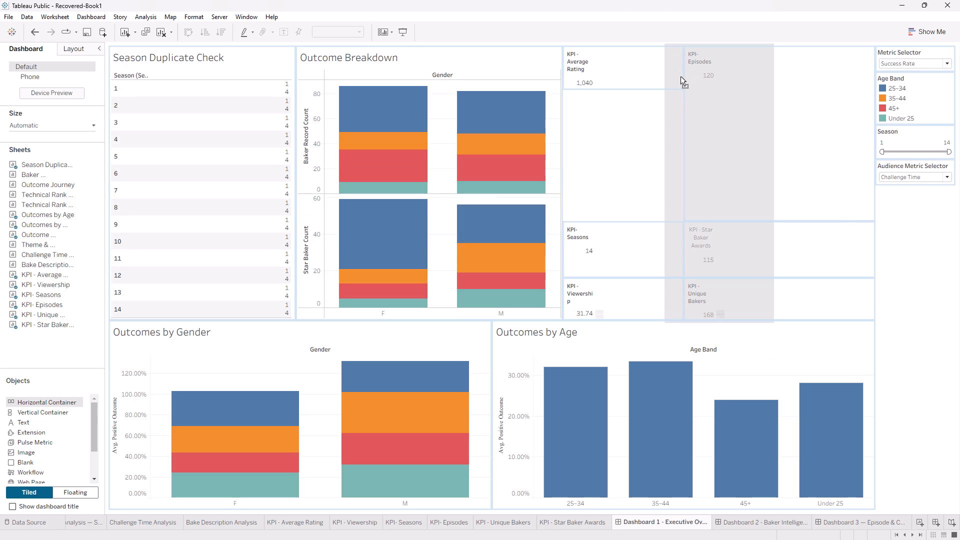
pyautogui.moveTo(679, 75); pyautogui.dragTo(674, 233)
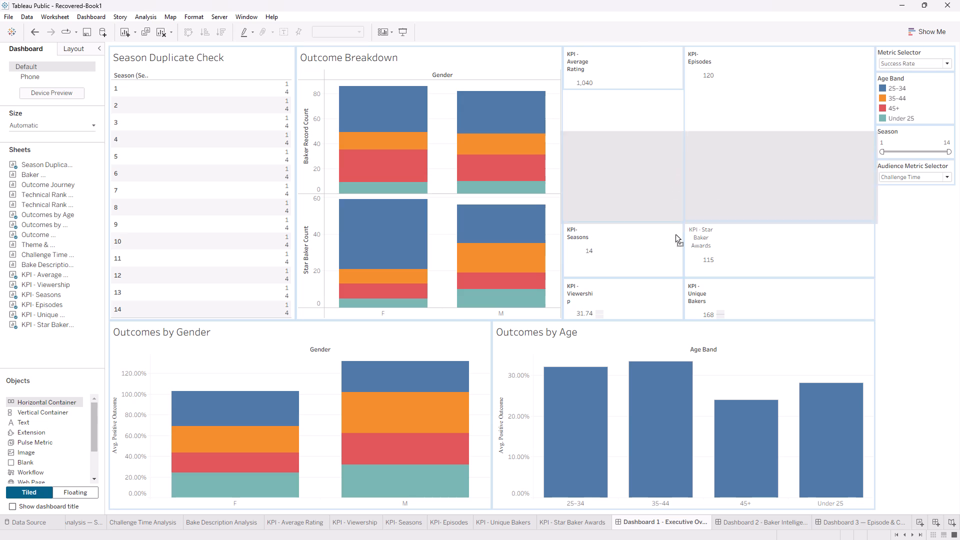
pyautogui.moveTo(674, 233); pyautogui.dragTo(677, 217)
pyautogui.click(697, 181)
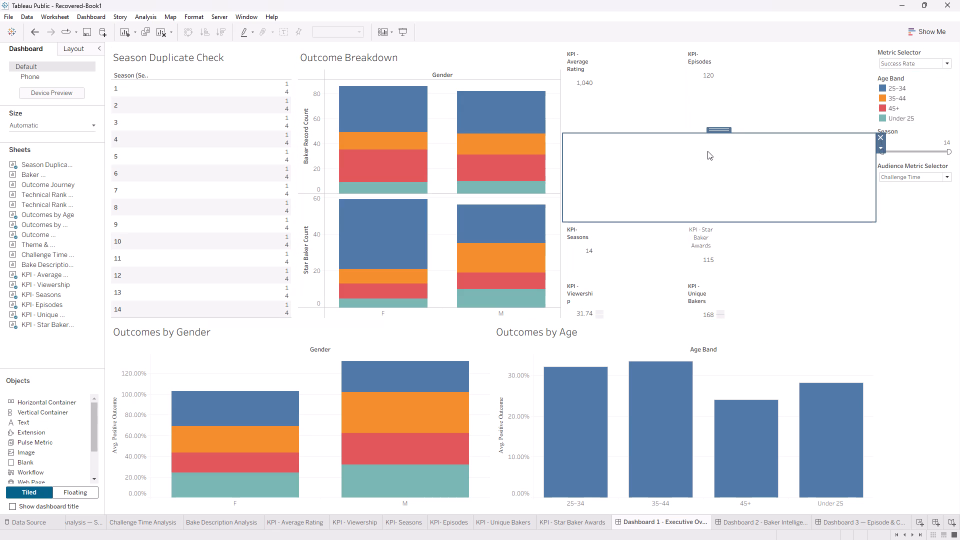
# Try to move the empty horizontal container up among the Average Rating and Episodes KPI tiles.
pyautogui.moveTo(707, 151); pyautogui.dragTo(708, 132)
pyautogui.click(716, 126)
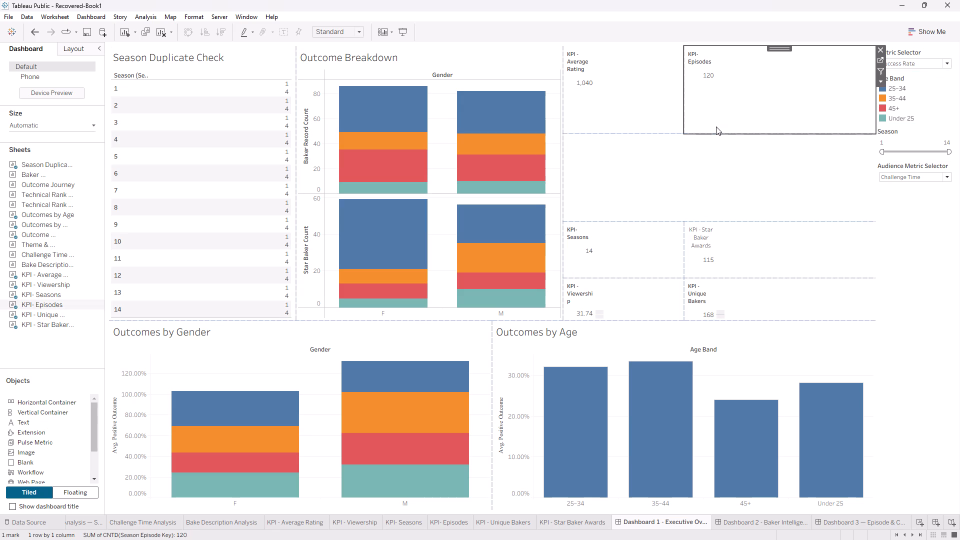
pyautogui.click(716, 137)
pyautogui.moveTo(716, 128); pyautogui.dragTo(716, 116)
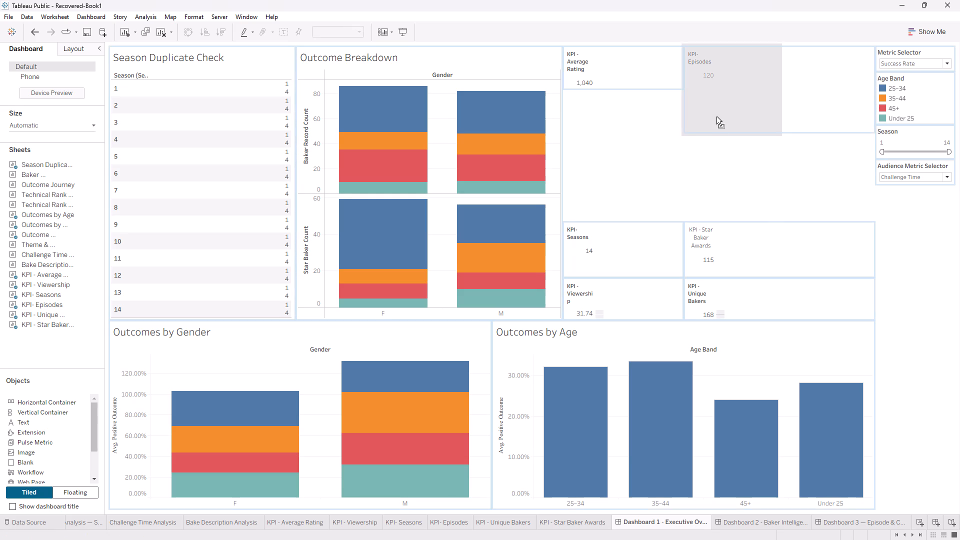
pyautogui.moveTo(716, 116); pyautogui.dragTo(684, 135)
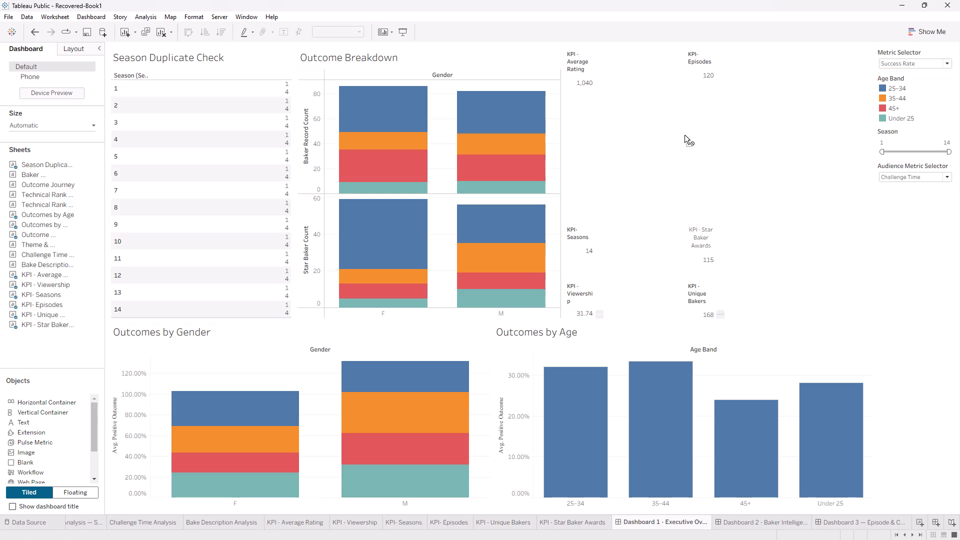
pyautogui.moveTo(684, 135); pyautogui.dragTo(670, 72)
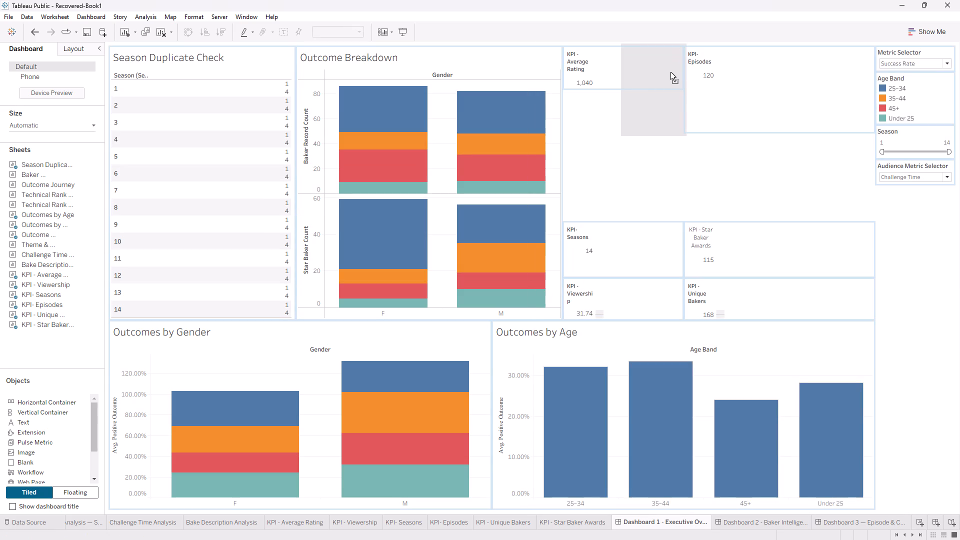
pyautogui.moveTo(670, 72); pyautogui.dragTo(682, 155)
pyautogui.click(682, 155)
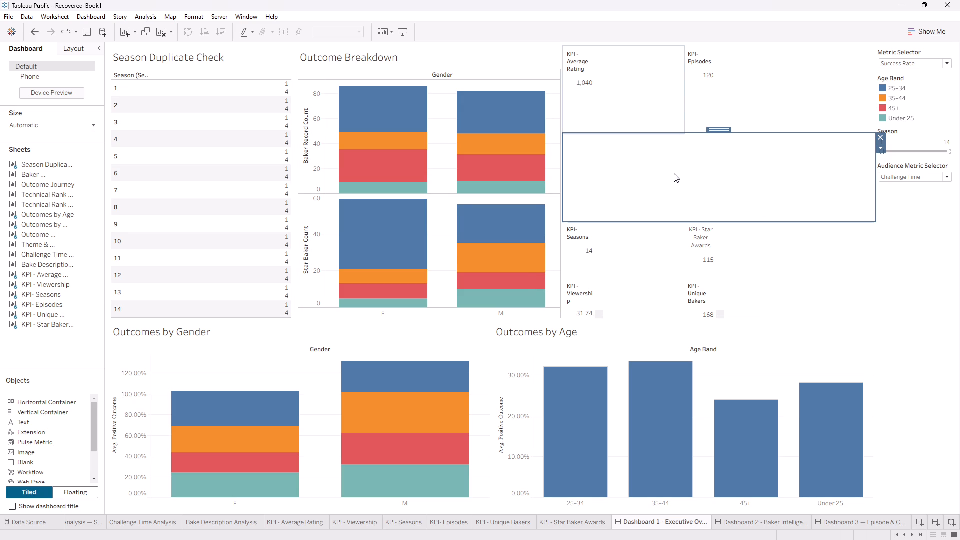
# Place a text object in the empty horizontal container between the KPI tiles.
pyautogui.click(26, 419)
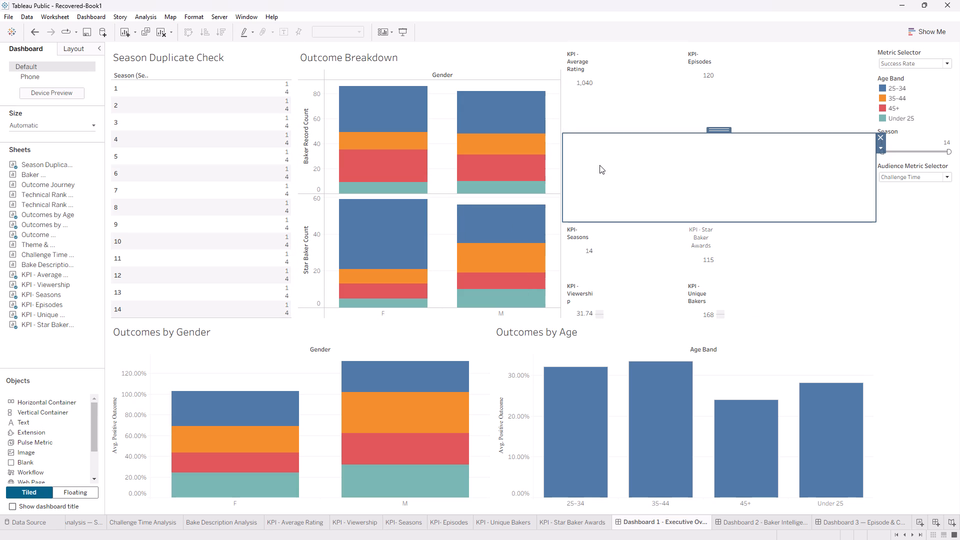
pyautogui.click(599, 165)
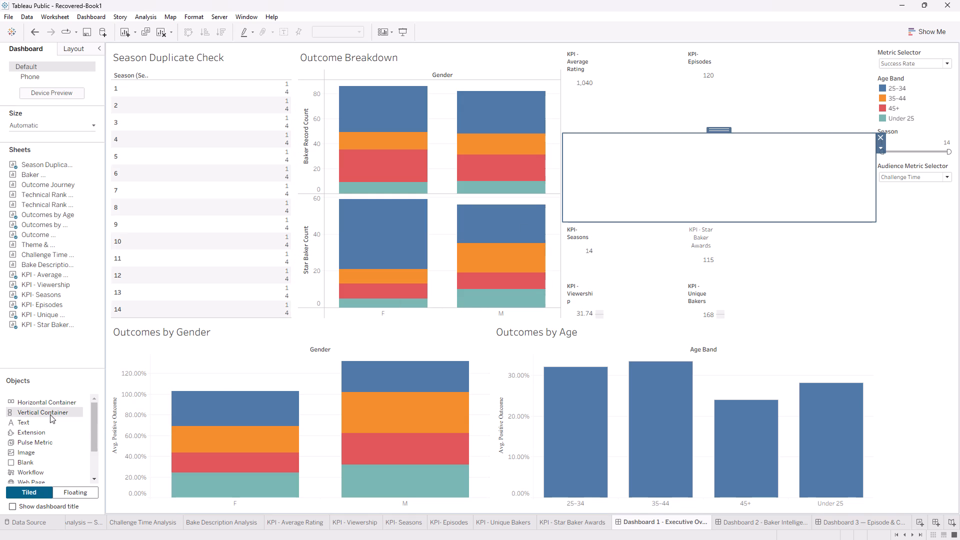
pyautogui.moveTo(25, 419); pyautogui.dragTo(635, 200)
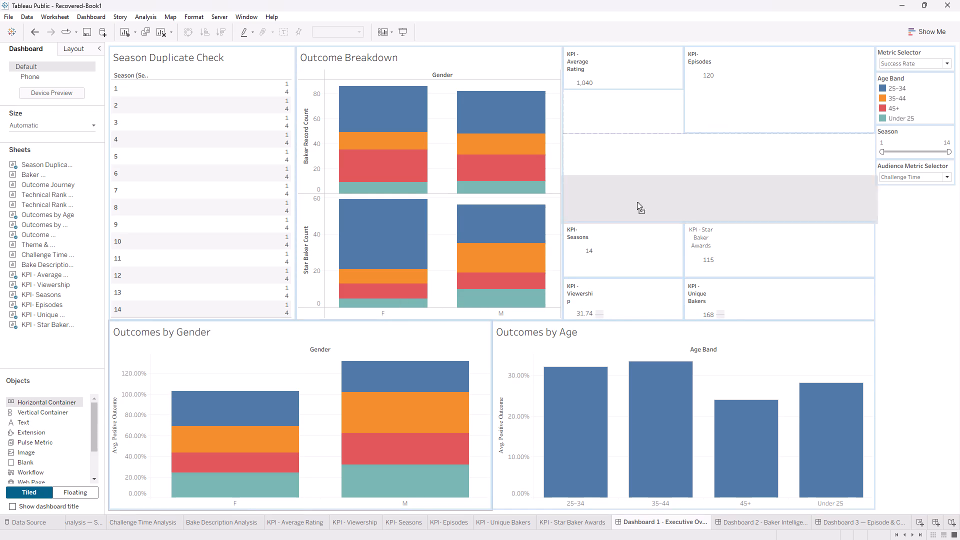
pyautogui.moveTo(635, 200); pyautogui.dragTo(663, 168)
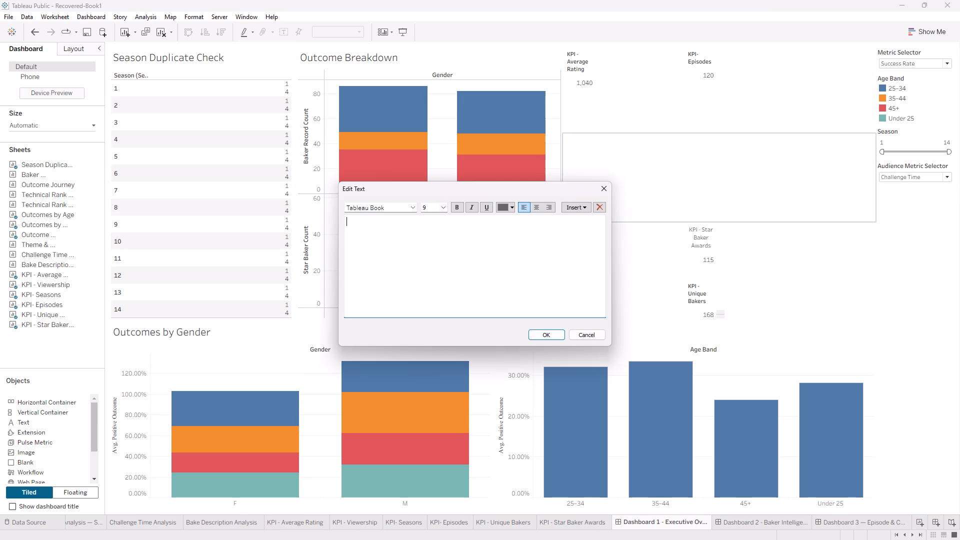
# Enter a "Name :" line with the student's name in the text object, followed by a new line.
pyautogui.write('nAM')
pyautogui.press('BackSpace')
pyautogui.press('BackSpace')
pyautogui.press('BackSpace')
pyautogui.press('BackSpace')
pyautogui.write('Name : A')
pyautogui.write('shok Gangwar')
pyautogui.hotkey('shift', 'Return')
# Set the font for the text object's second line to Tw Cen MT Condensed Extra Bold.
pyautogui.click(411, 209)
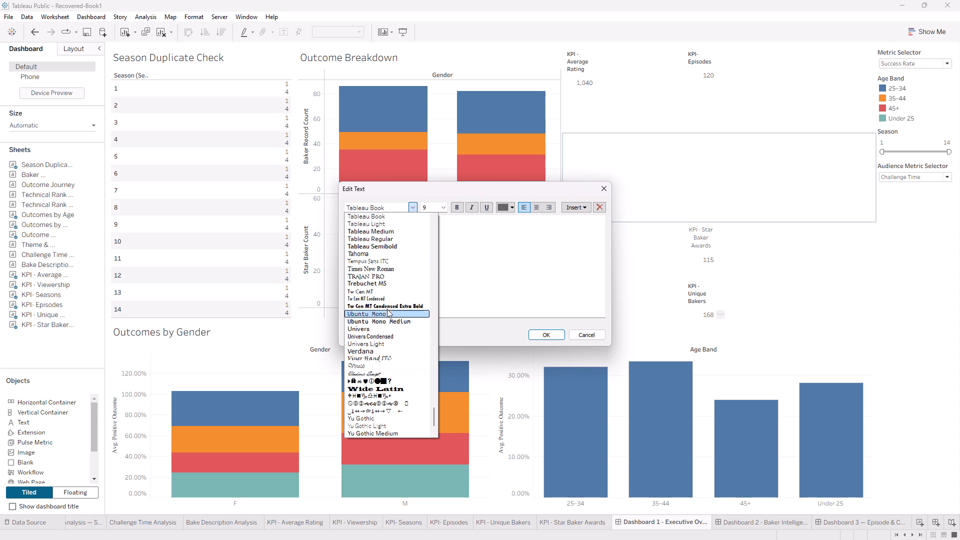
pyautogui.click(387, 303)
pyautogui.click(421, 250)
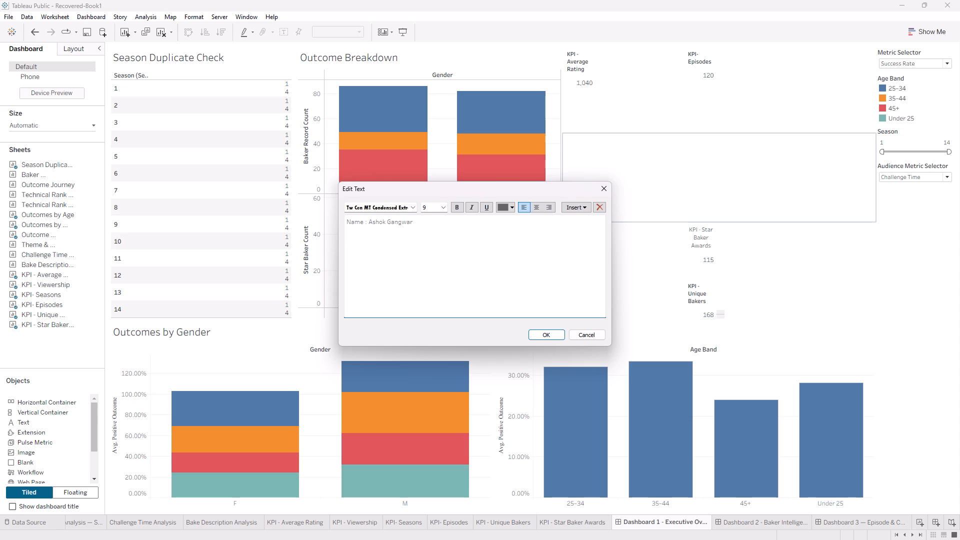
# Add the lines "Class : CSE AIML A", "Roll No." with the student's roll number, and "CA 2" below the name.
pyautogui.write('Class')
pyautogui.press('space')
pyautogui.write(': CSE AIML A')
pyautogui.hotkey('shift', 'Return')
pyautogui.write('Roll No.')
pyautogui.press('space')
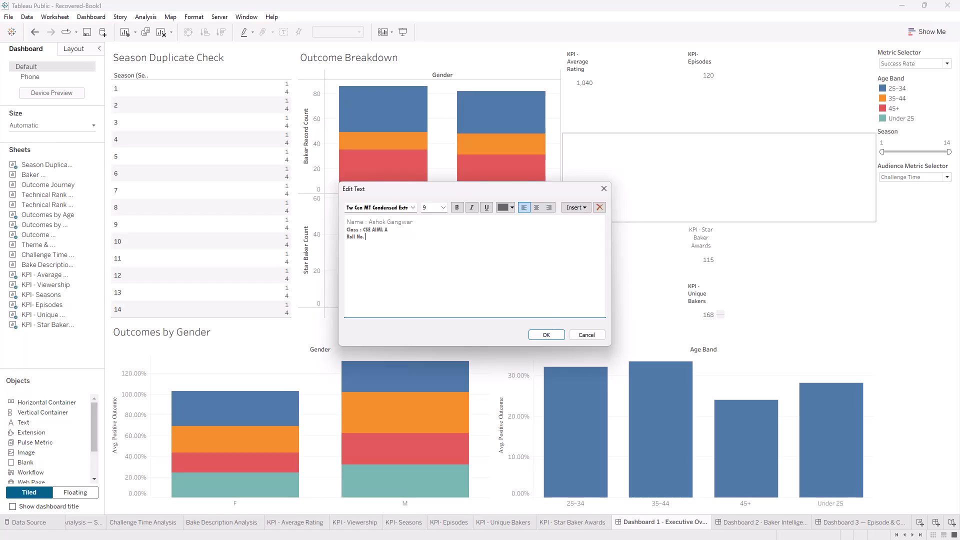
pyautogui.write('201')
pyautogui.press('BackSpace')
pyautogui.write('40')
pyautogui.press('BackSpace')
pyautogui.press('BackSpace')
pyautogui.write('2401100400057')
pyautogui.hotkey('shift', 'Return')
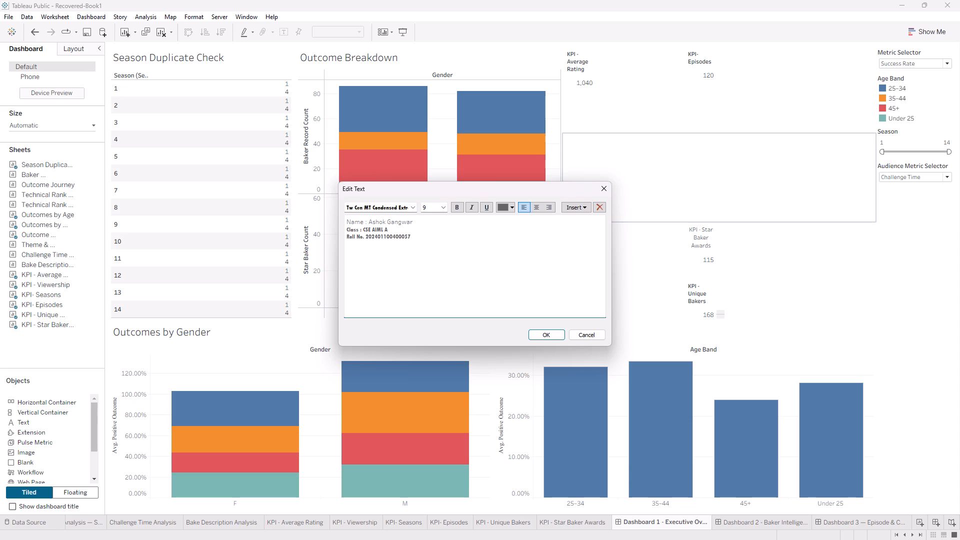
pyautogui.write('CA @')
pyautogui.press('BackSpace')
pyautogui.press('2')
# Format all lines of the text block in bold Tahoma at size 20 and apply the text edit.
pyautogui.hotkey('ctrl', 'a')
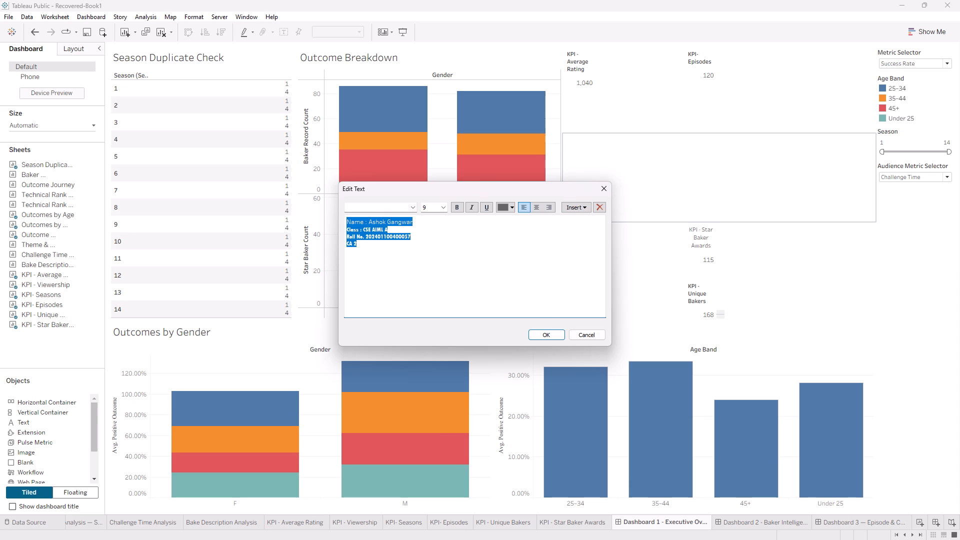
pyautogui.click(410, 208)
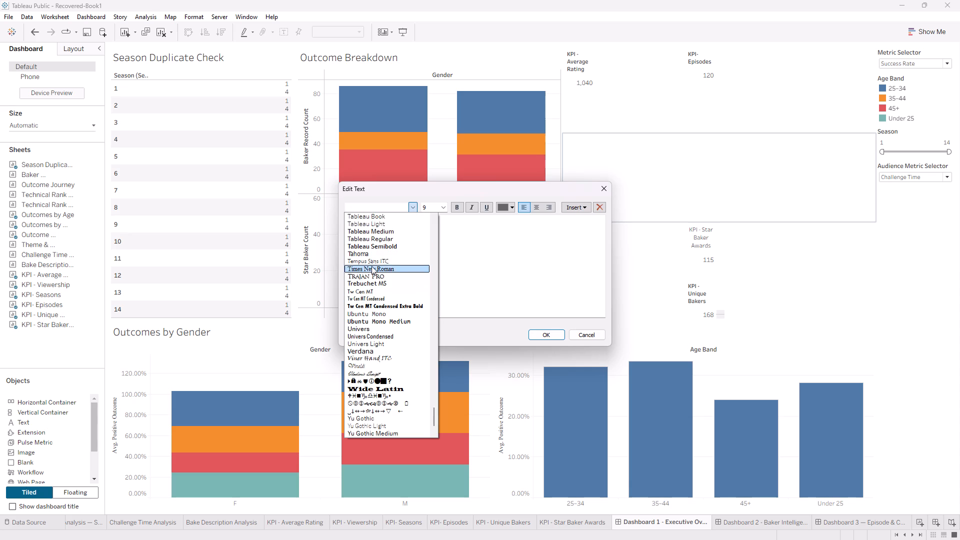
pyautogui.click(370, 254)
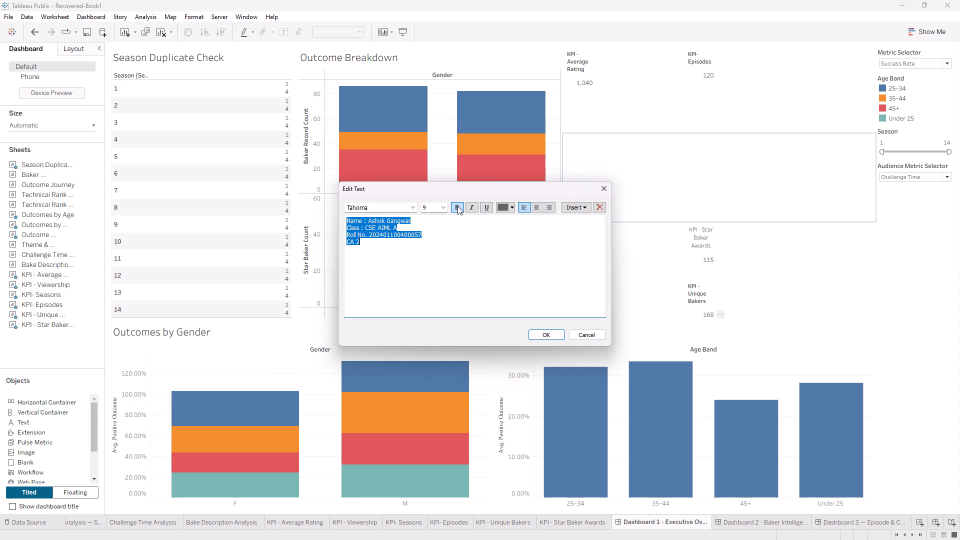
pyautogui.click(457, 206)
pyautogui.click(445, 206)
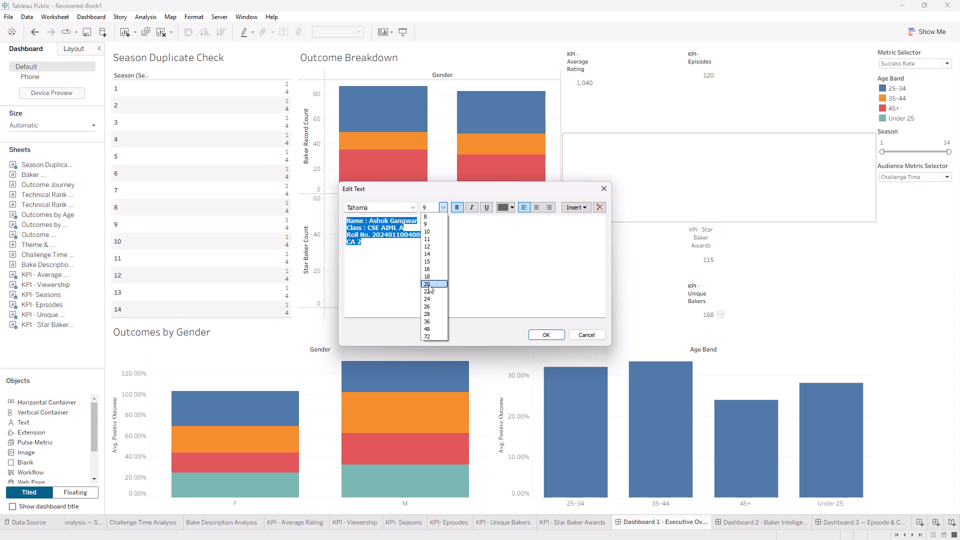
pyautogui.click(427, 282)
pyautogui.click(540, 336)
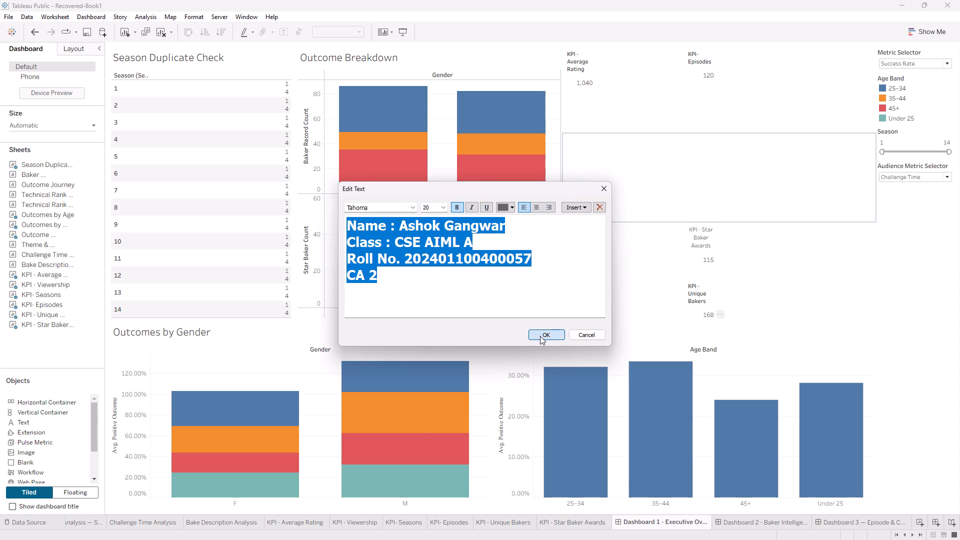
pyautogui.click(926, 229)
# Copy the student details text block from Dashboard 1 and paste it onto Dashboard 2.
pyautogui.click(760, 181)
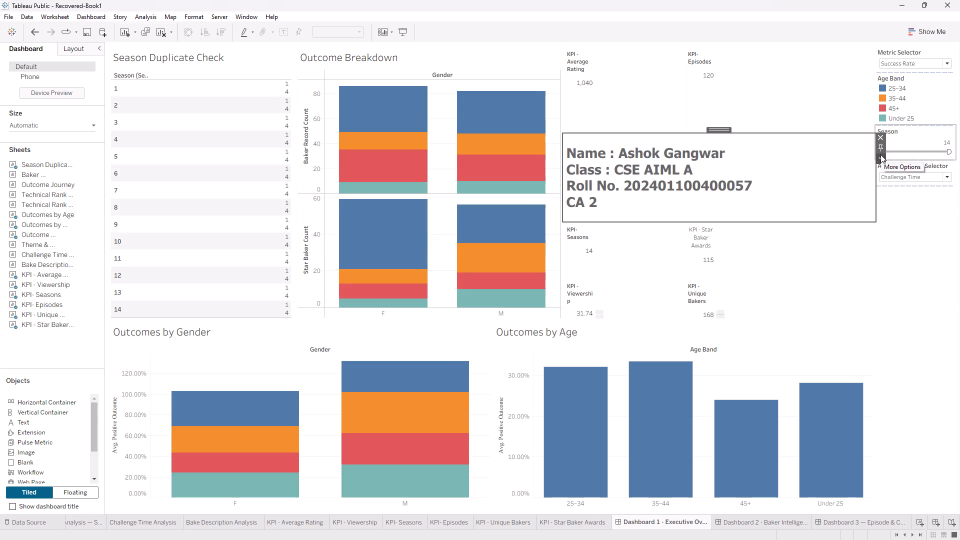
pyautogui.click(880, 156)
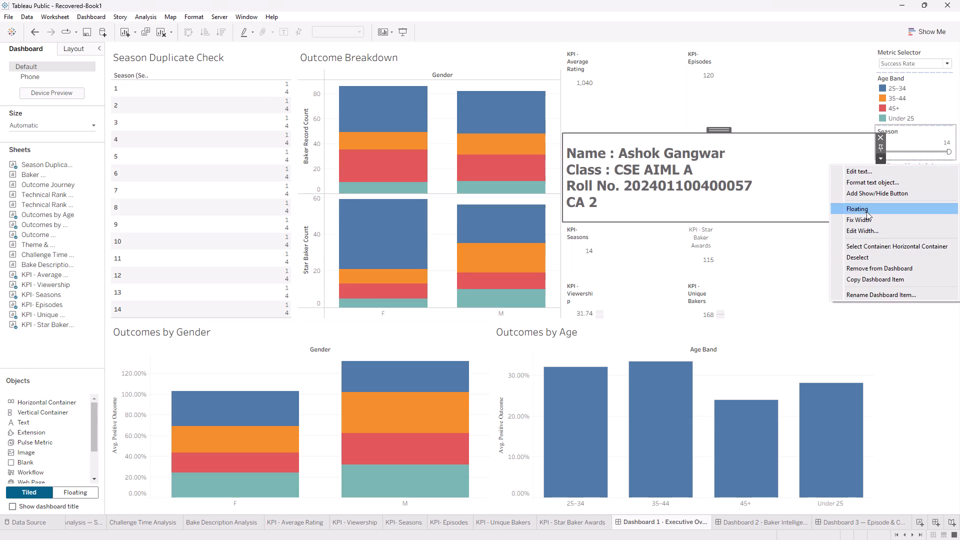
pyautogui.click(866, 279)
pyautogui.click(911, 255)
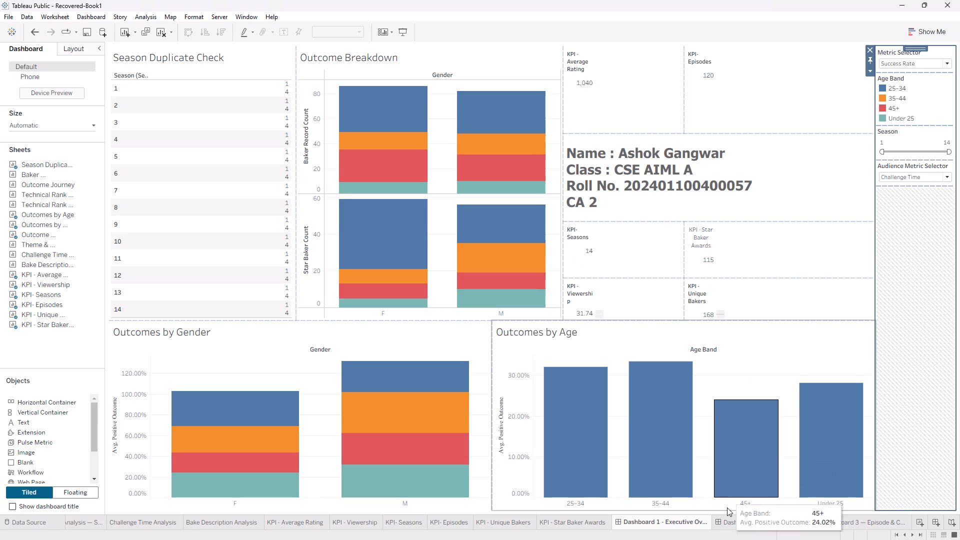
pyautogui.click(735, 524)
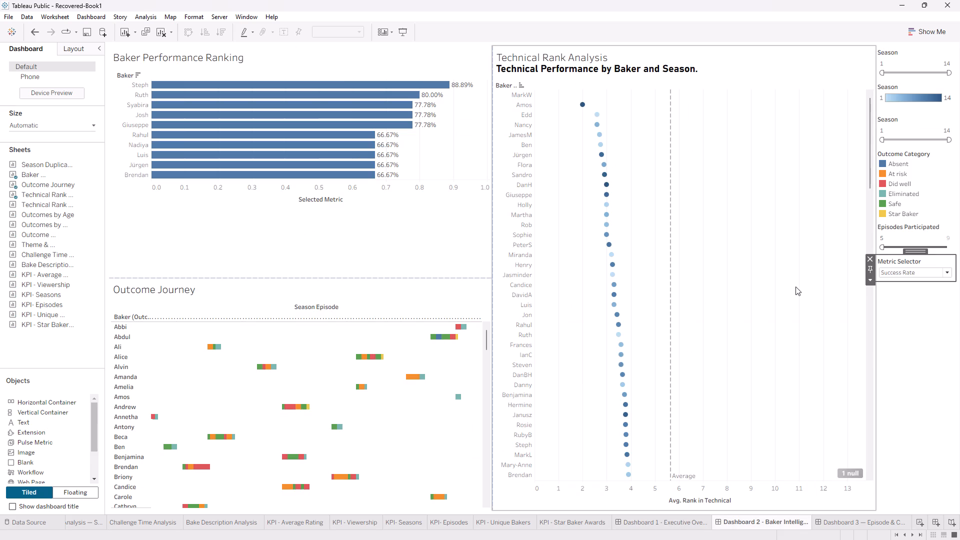
pyautogui.hotkey('ctrl', 'v')
# Move the pasted text block over the Technical Rank Analysis chart and change it from floating to tiled.
pyautogui.moveTo(912, 299); pyautogui.dragTo(868, 296)
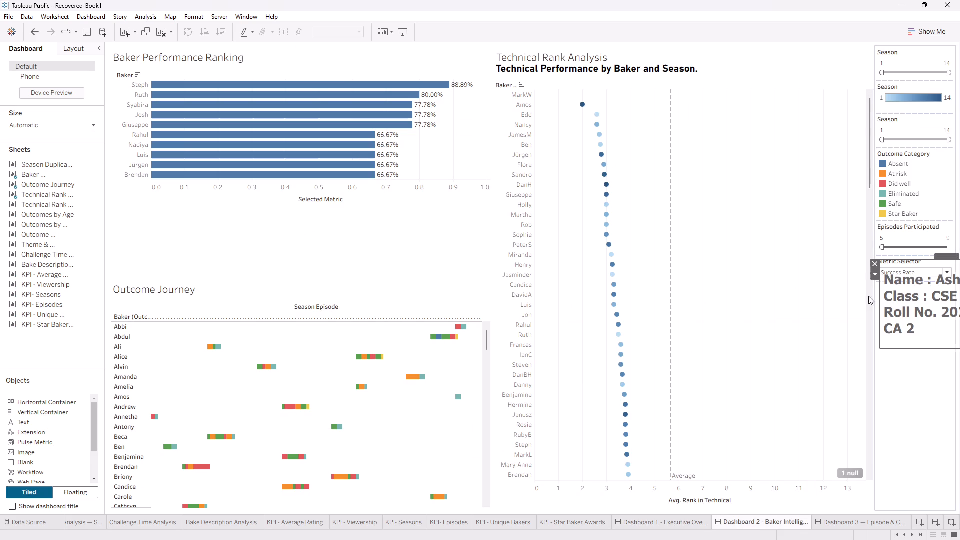
pyautogui.moveTo(868, 296); pyautogui.dragTo(859, 296)
pyautogui.moveTo(941, 257); pyautogui.dragTo(926, 257)
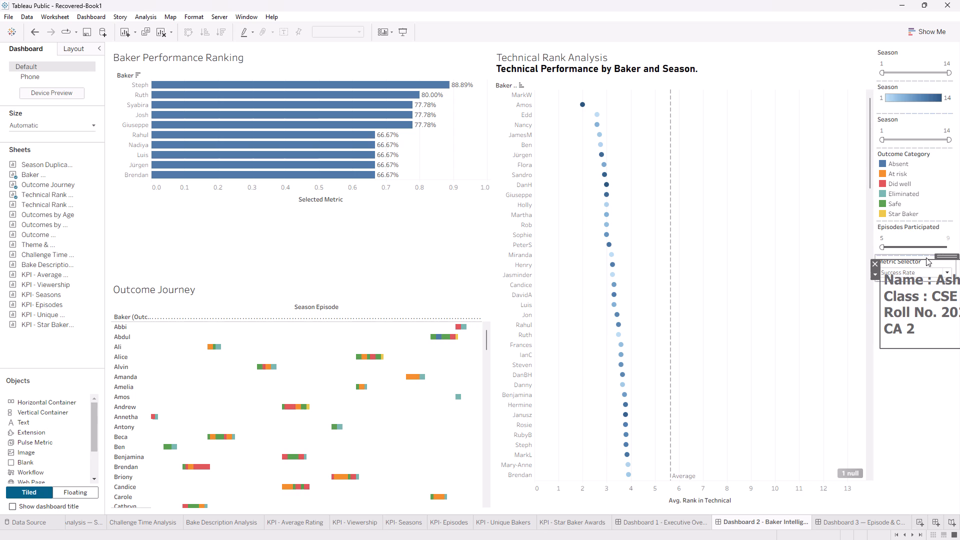
pyautogui.moveTo(926, 257); pyautogui.dragTo(660, 200)
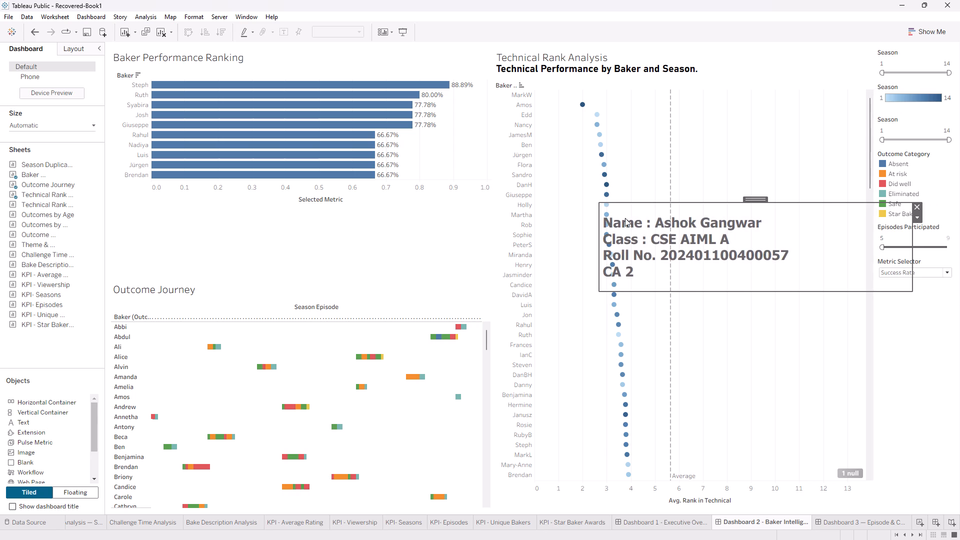
pyautogui.moveTo(754, 198); pyautogui.dragTo(753, 235)
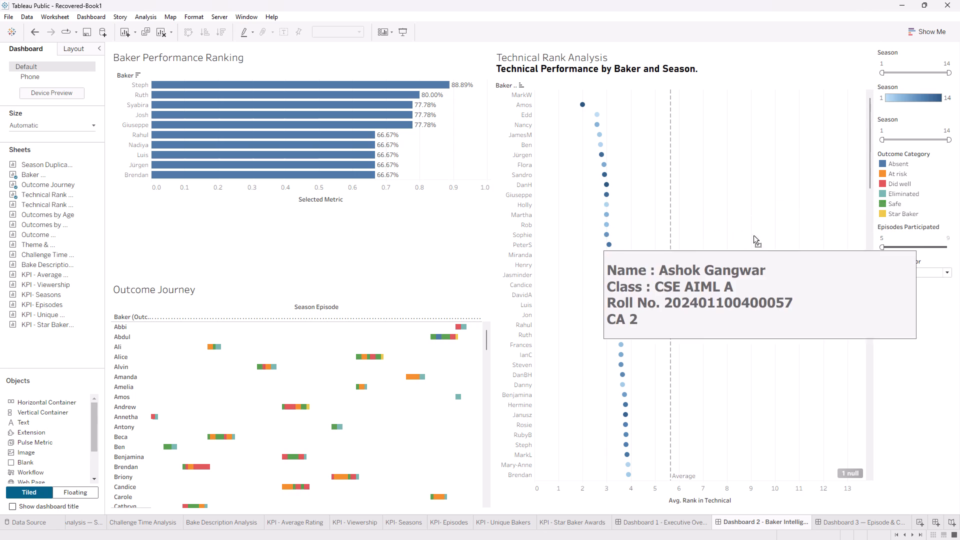
pyautogui.moveTo(753, 235); pyautogui.dragTo(754, 163)
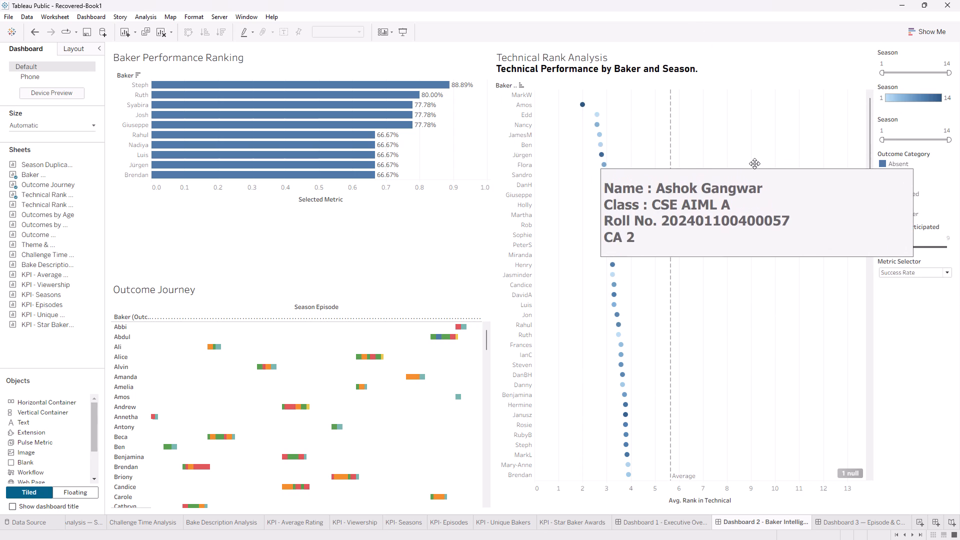
pyautogui.rightClick(796, 188)
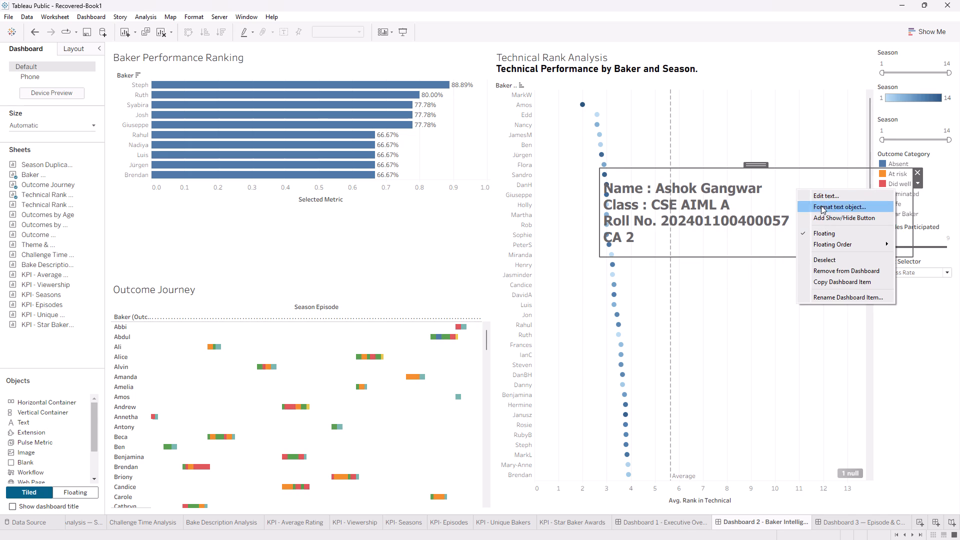
pyautogui.click(819, 234)
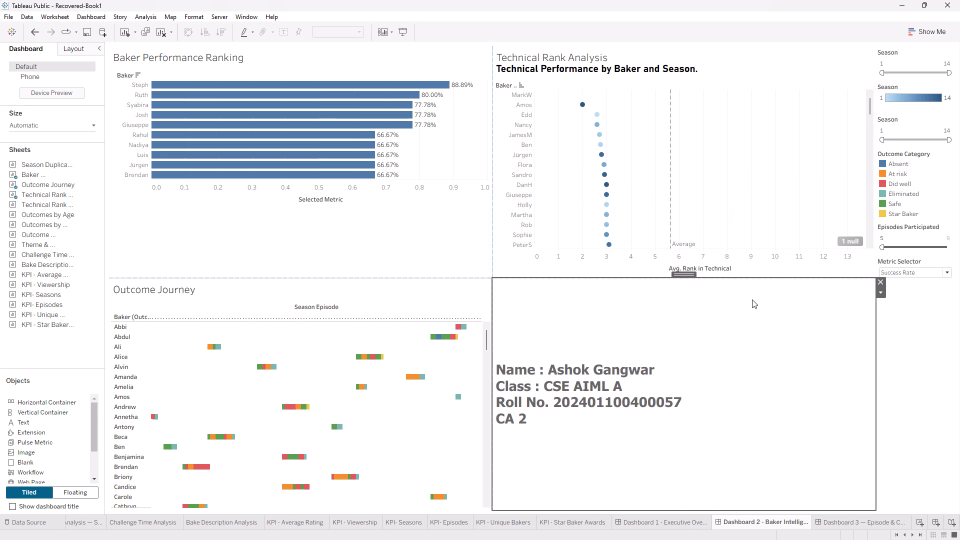
# Position the tiled text block above the Technical Rank Analysis chart and reduce its height to give the chart more room.
pyautogui.click(689, 277)
pyautogui.moveTo(683, 274); pyautogui.dragTo(677, 218)
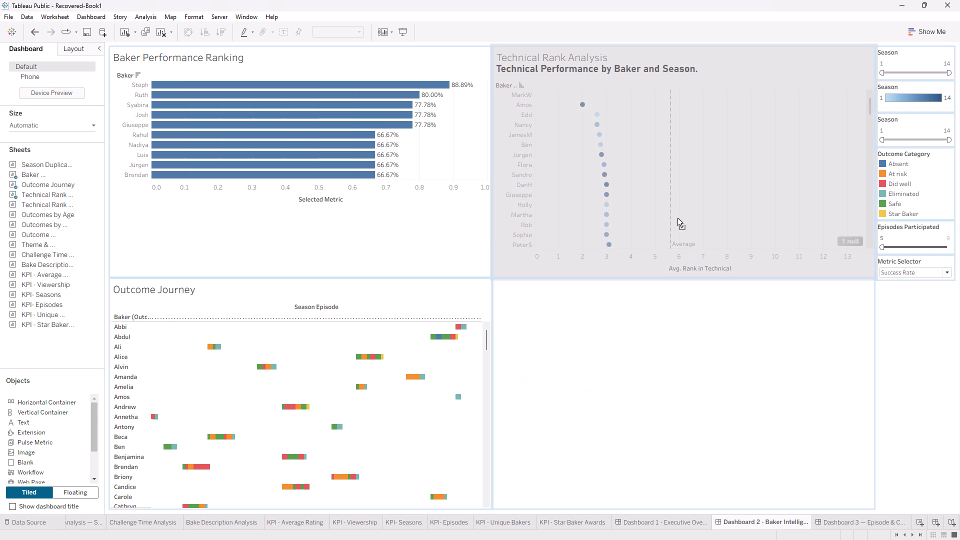
pyautogui.moveTo(677, 218); pyautogui.dragTo(674, 189)
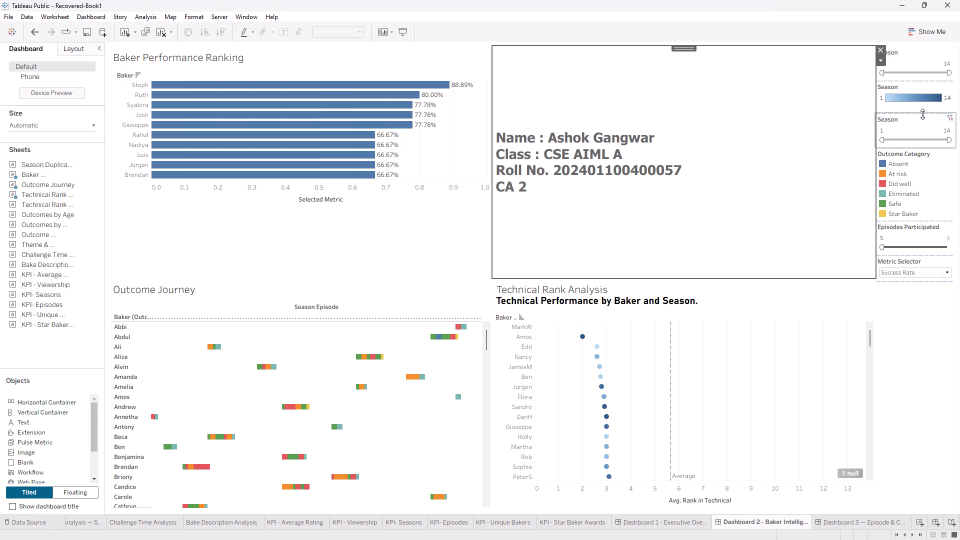
pyautogui.moveTo(709, 278); pyautogui.dragTo(708, 270)
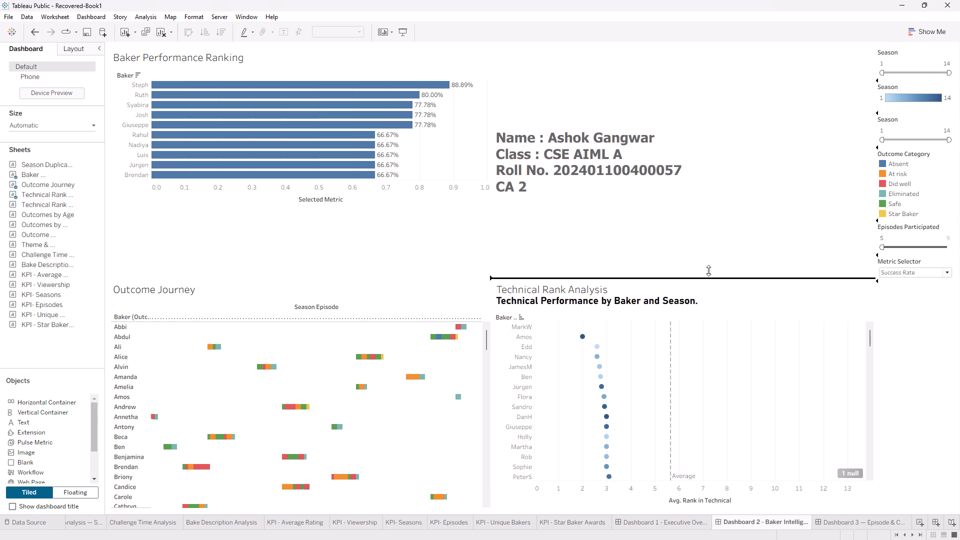
pyautogui.moveTo(708, 270); pyautogui.dragTo(707, 146)
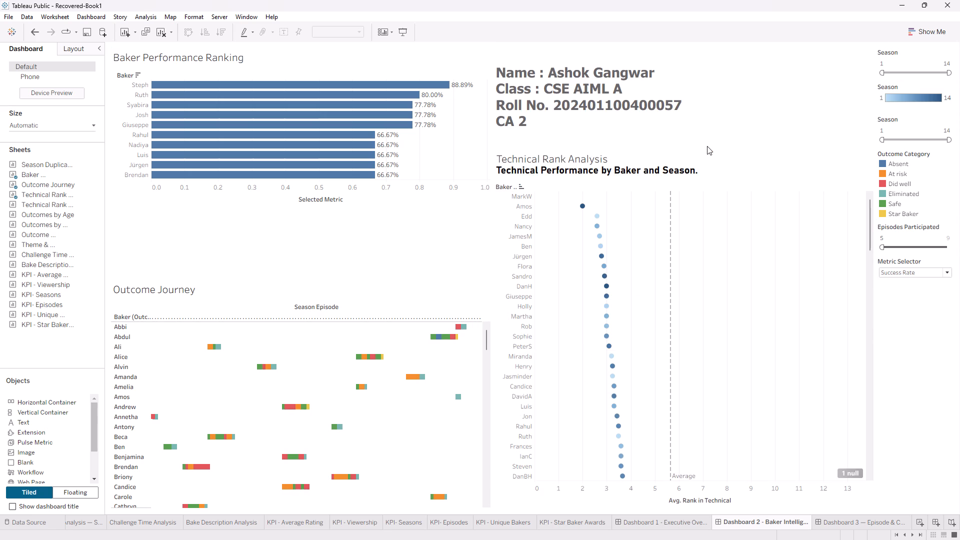
# Paste the text block onto Dashboard 3, move it over the Bake Description Analysis table and make it tiled.
pyautogui.click(824, 523)
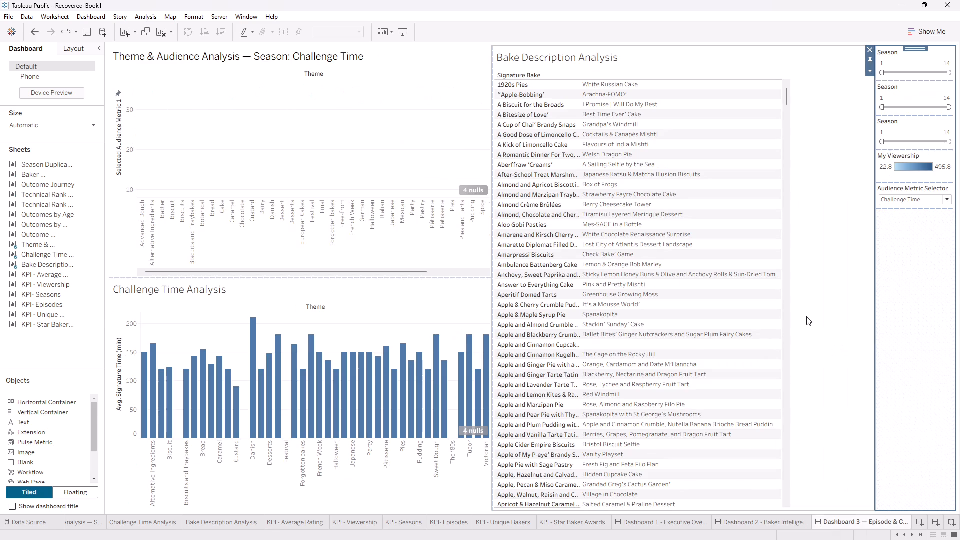
pyautogui.hotkey('ctrl', 'v')
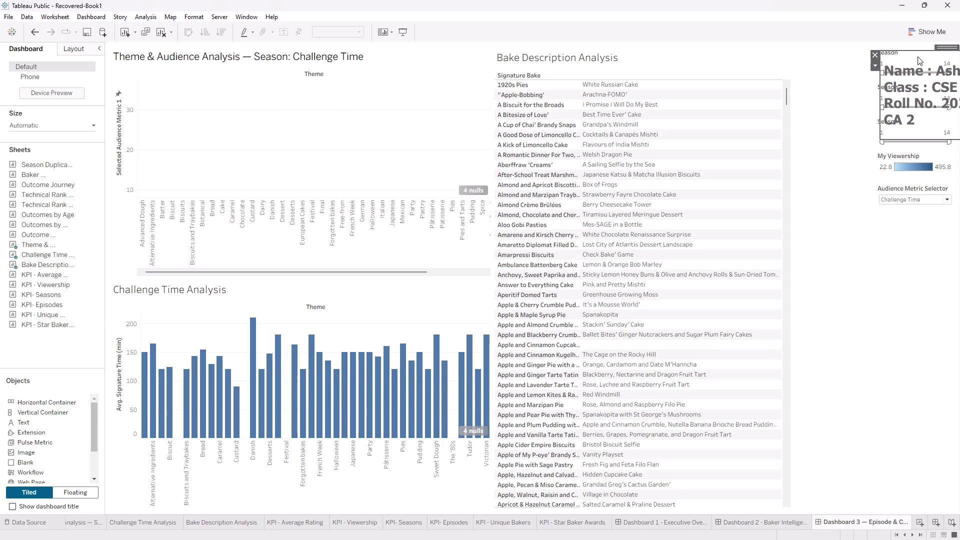
pyautogui.moveTo(946, 47); pyautogui.dragTo(621, 119)
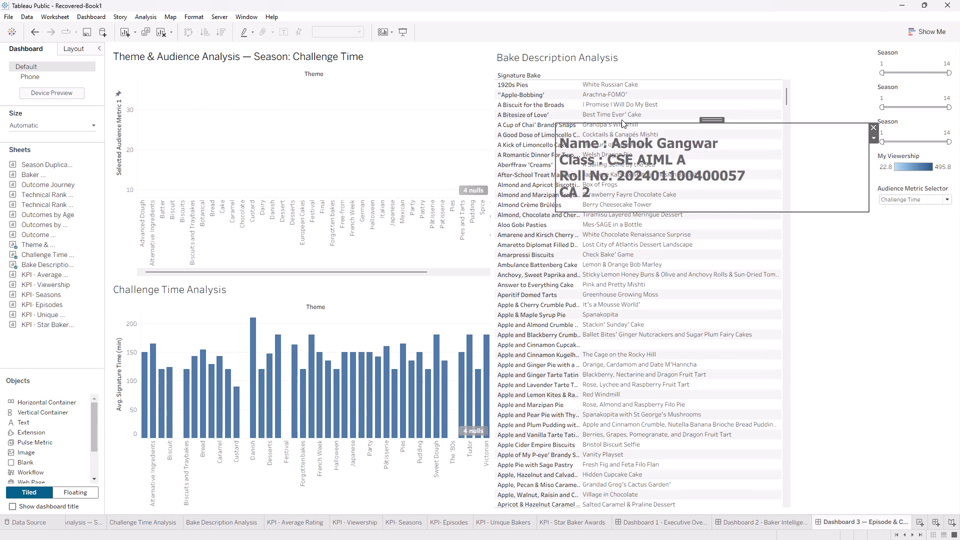
pyautogui.rightClick(830, 164)
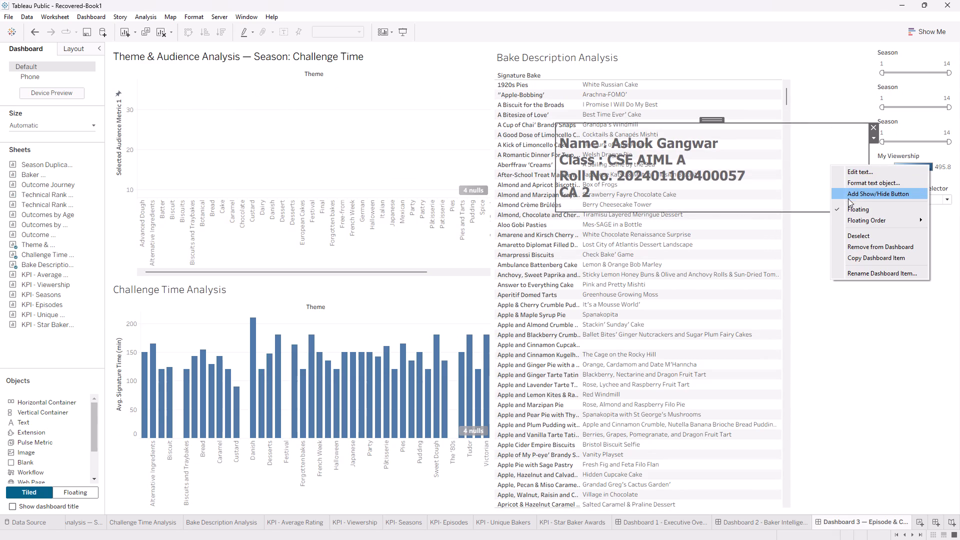
pyautogui.click(849, 206)
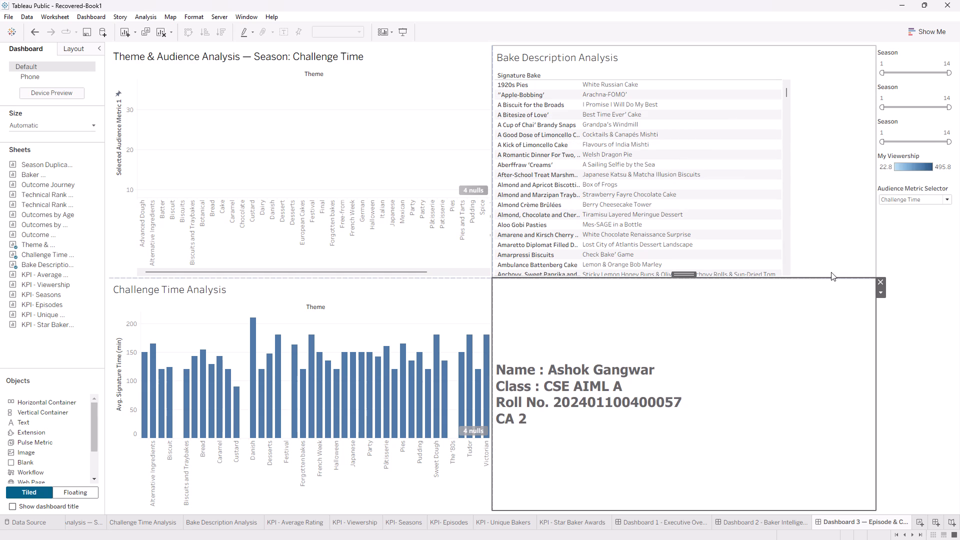
# Position the text block above the Bake Description Analysis table and shrink its height to fit the four lines.
pyautogui.moveTo(688, 273); pyautogui.dragTo(686, 244)
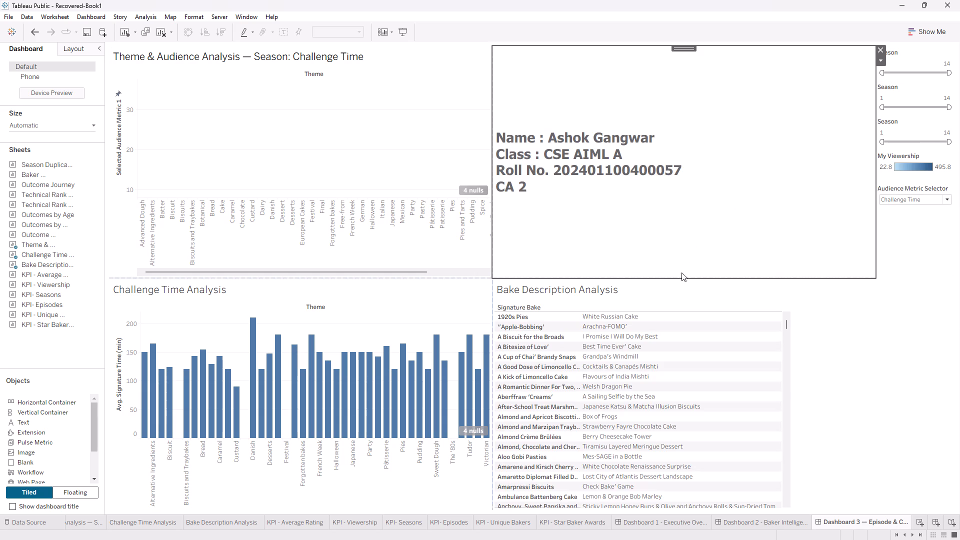
pyautogui.moveTo(681, 278); pyautogui.dragTo(671, 114)
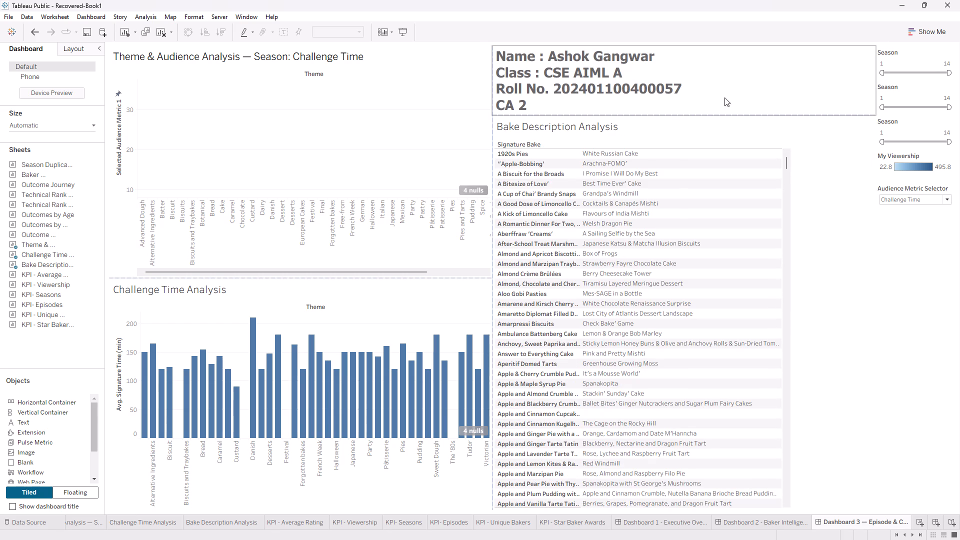
# Widen the filter and legend column of Dashboard 3 slightly.
pyautogui.click(839, 302)
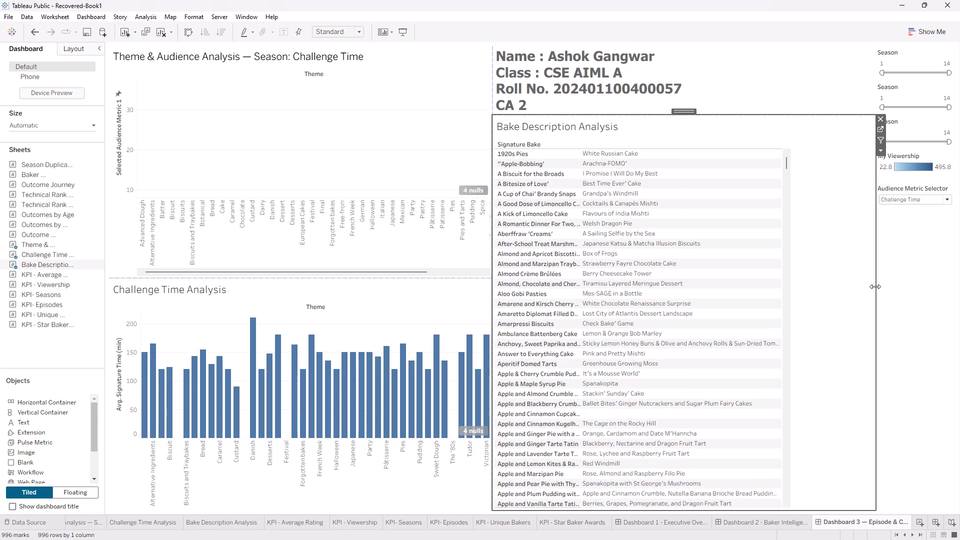
pyautogui.moveTo(875, 286); pyautogui.dragTo(795, 296)
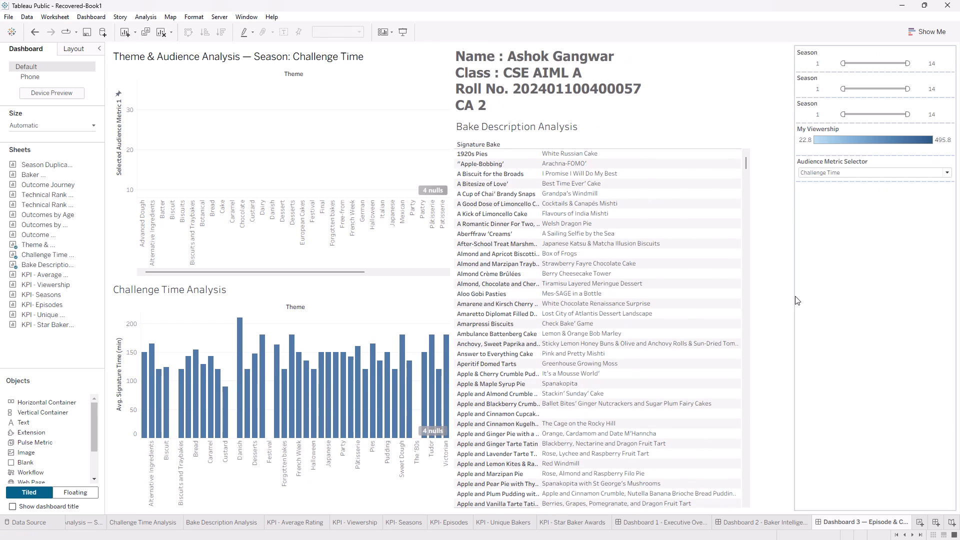
pyautogui.moveTo(794, 286); pyautogui.dragTo(863, 290)
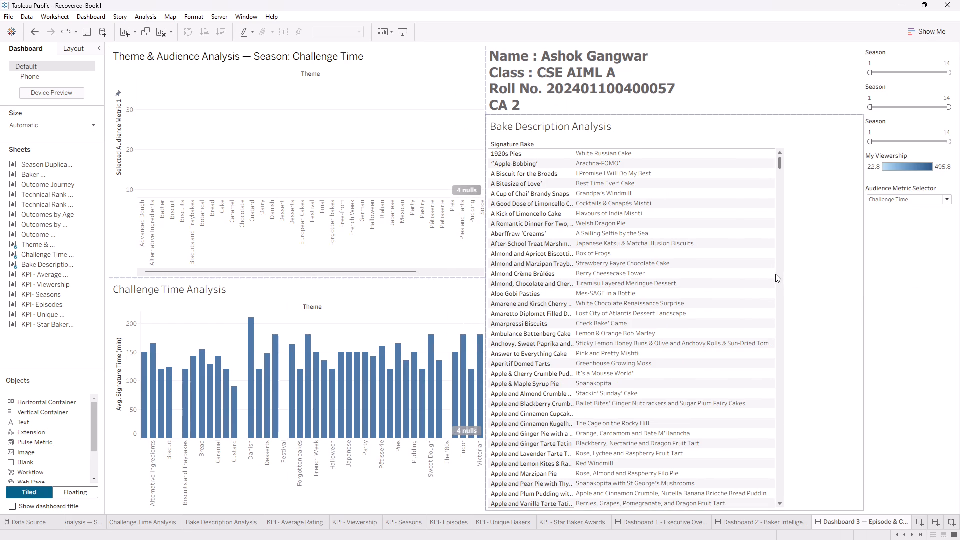
# Widen the Bake Description Analysis table's second column to fill its tile.
pyautogui.moveTo(774, 274); pyautogui.dragTo(861, 273)
pyautogui.click(947, 305)
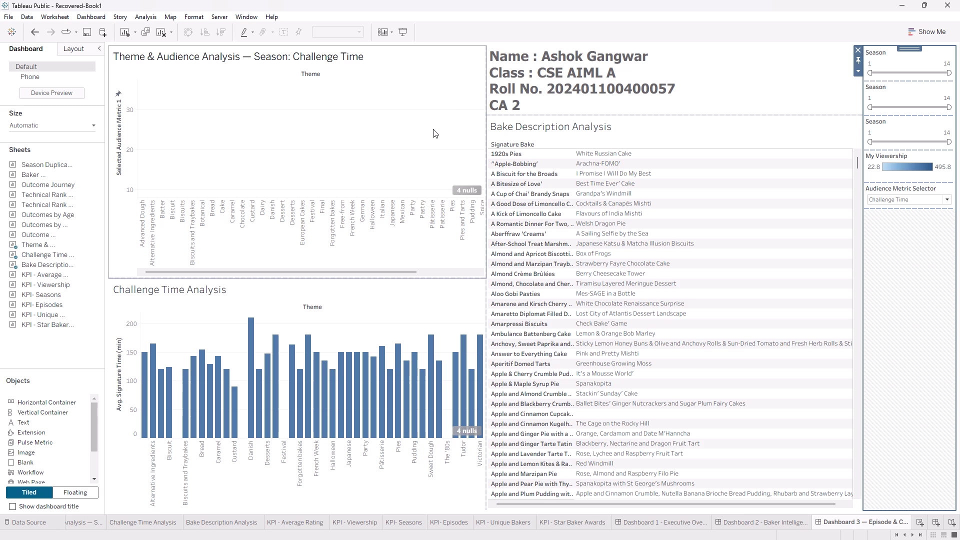
# Review the text block placement on Dashboard 1, Dashboard 2 and Dashboard 3.
pyautogui.click(743, 528)
pyautogui.click(696, 516)
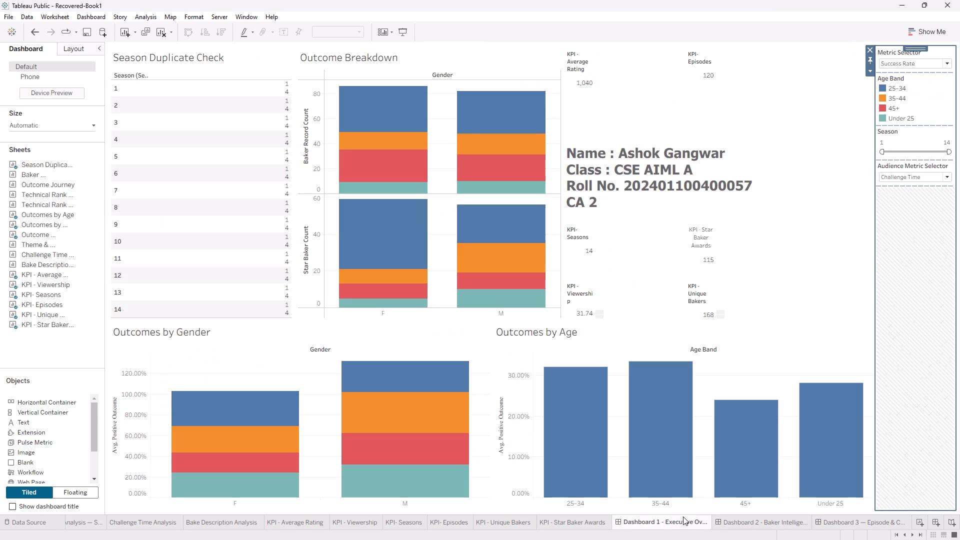
pyautogui.click(756, 528)
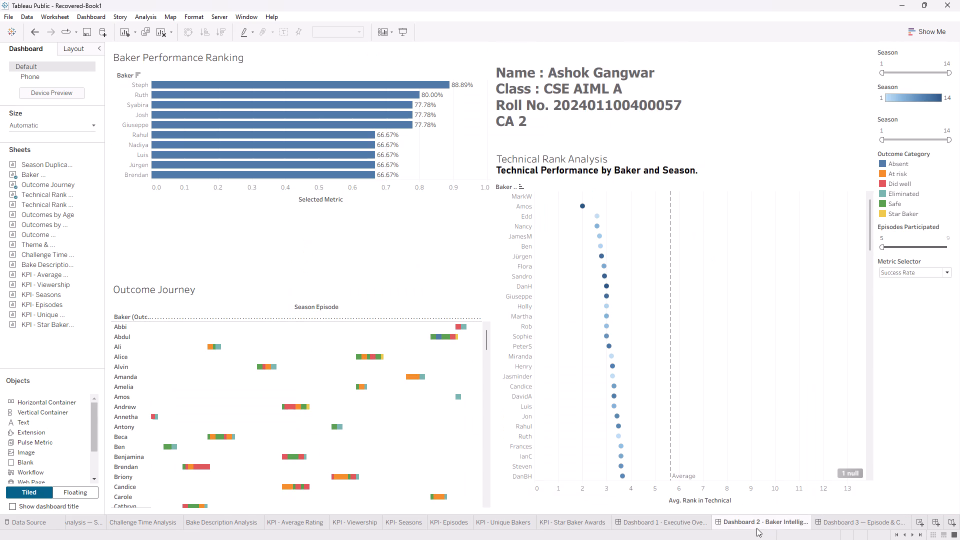
pyautogui.click(829, 521)
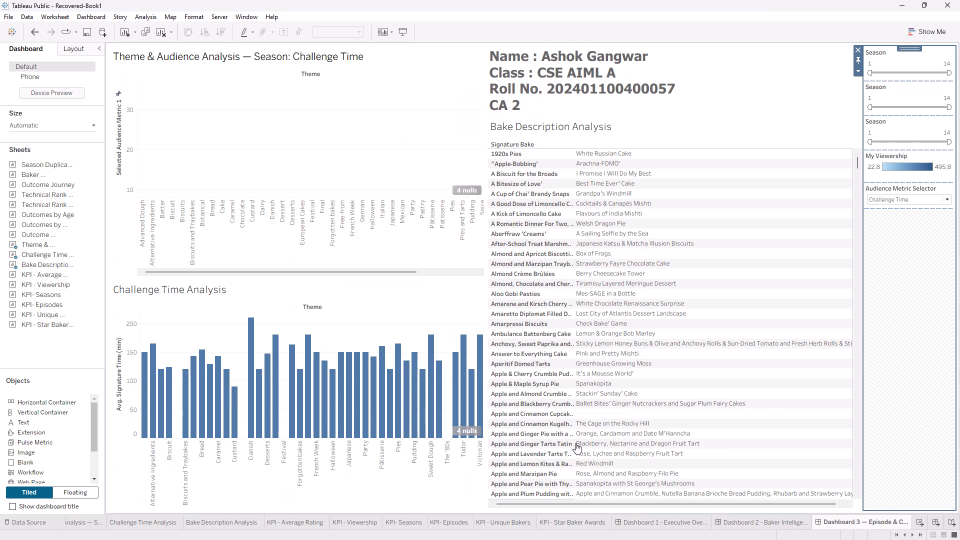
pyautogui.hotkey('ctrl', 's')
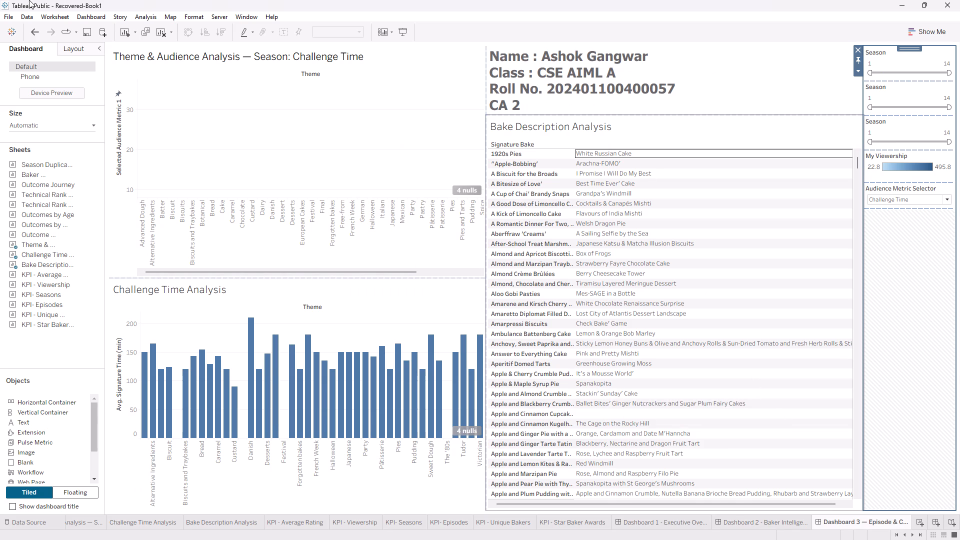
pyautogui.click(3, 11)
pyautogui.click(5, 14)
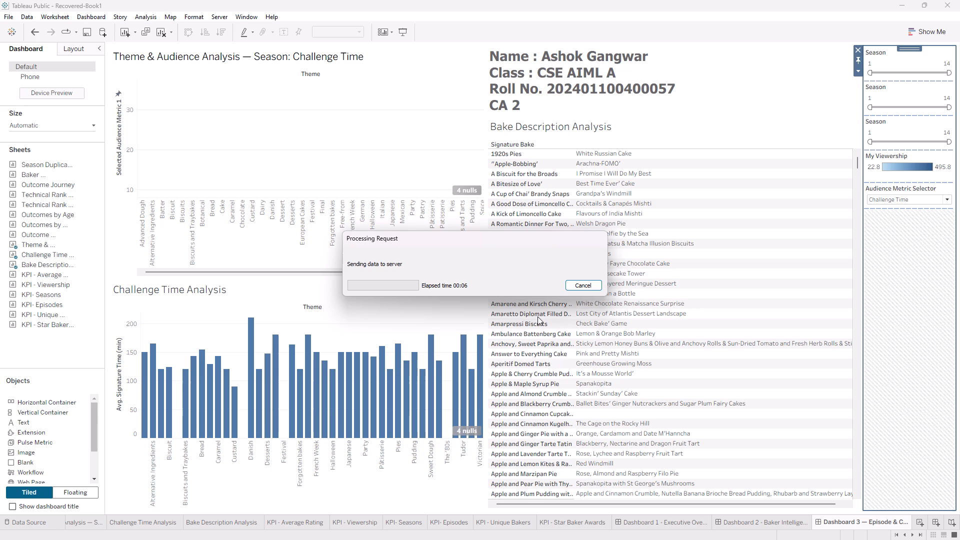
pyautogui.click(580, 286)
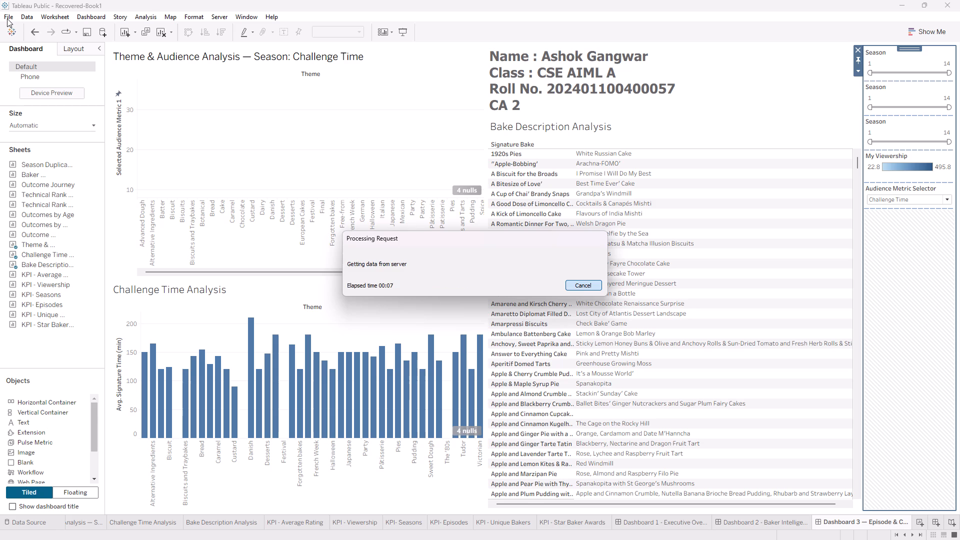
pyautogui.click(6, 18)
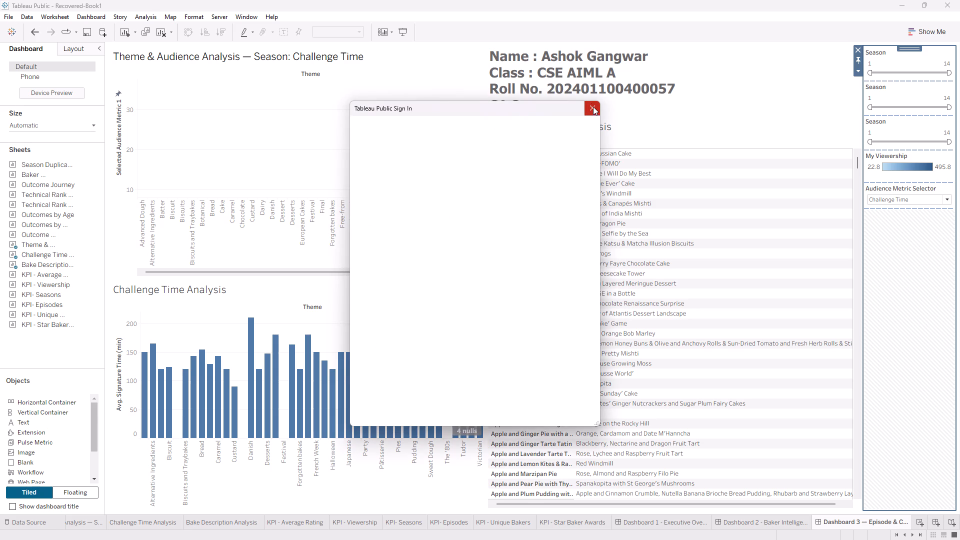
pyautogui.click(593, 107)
pyautogui.click(5, 14)
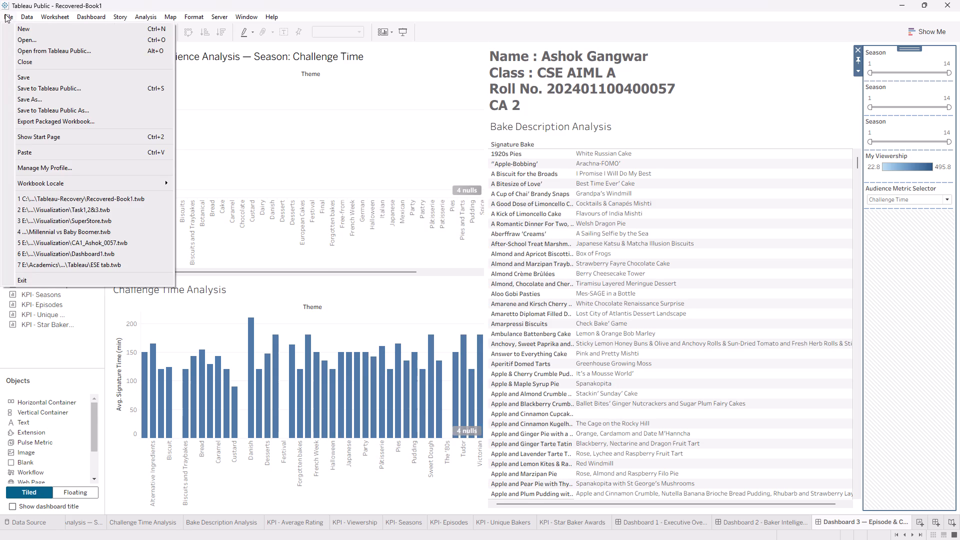
pyautogui.click(30, 100)
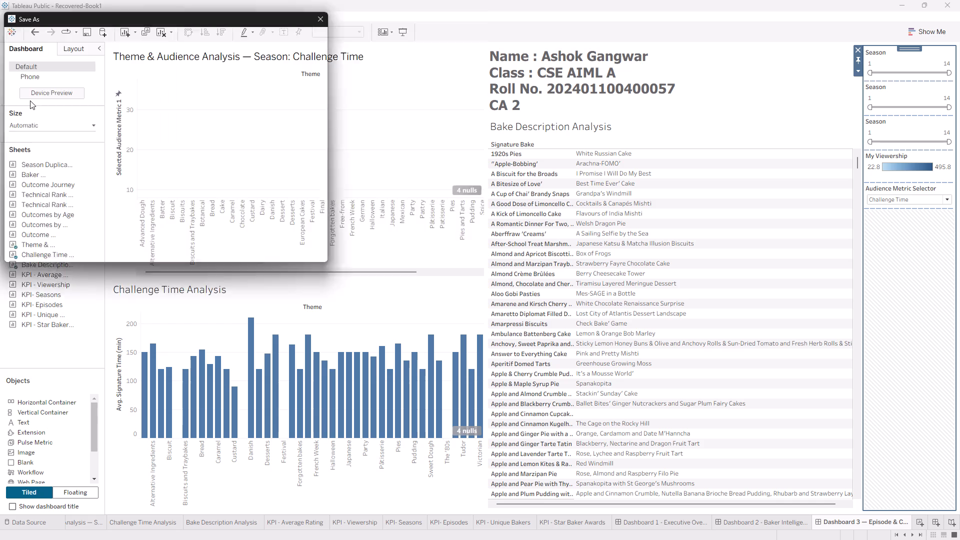
pyautogui.scroll(-1, 36, 161)
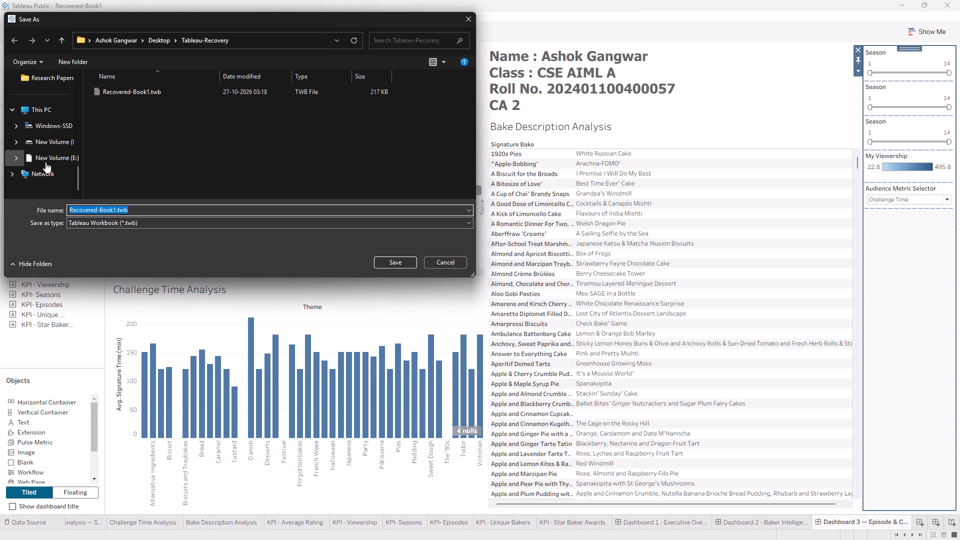
pyautogui.click(45, 152)
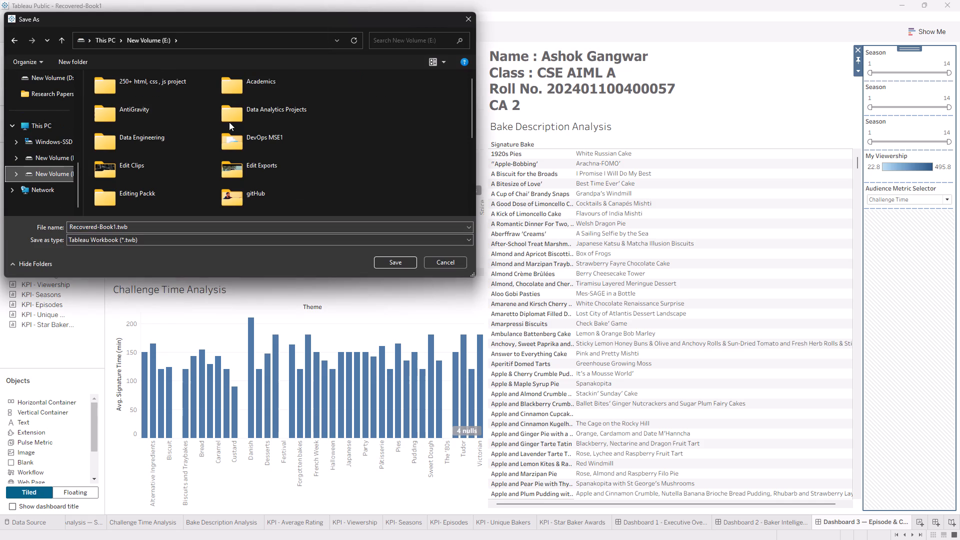
pyautogui.scroll(-1, 229, 122)
pyautogui.doubleClick(242, 165)
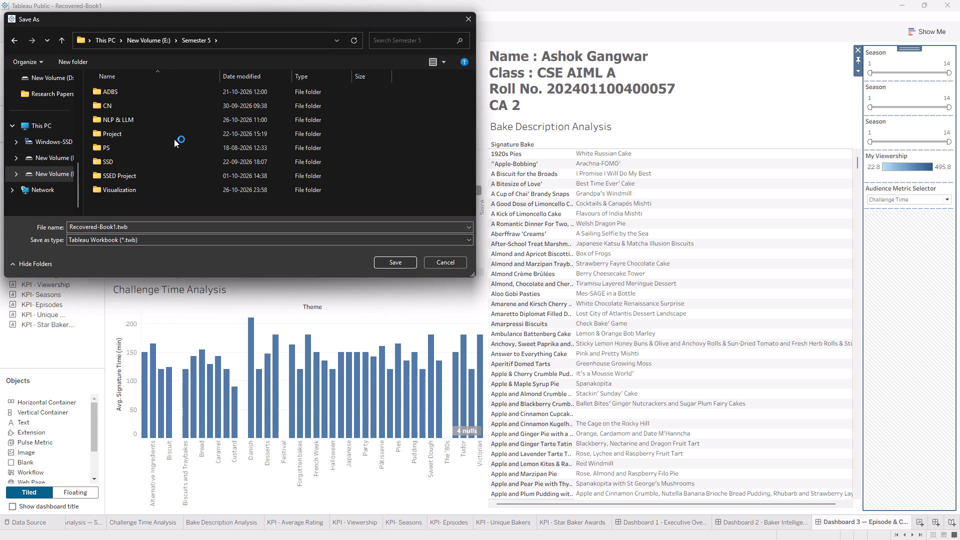
pyautogui.doubleClick(125, 188)
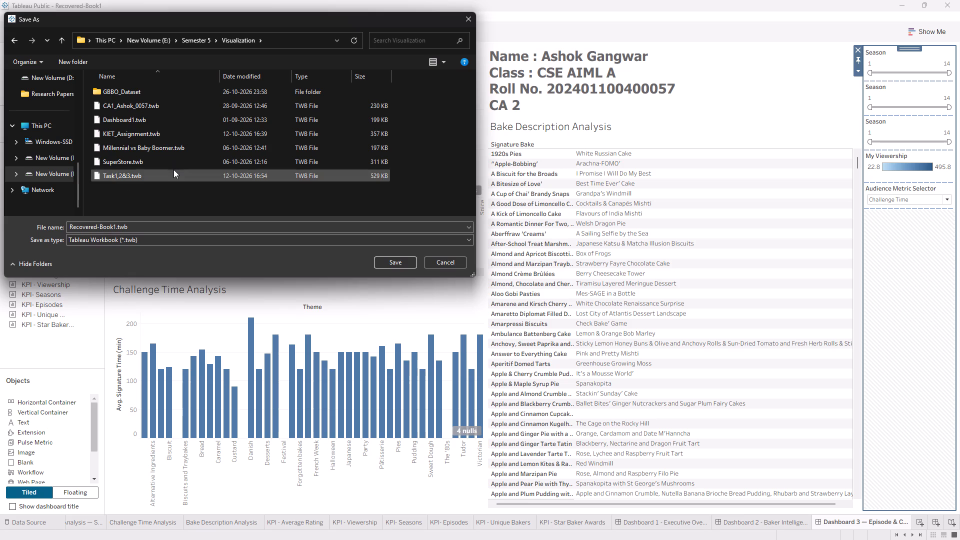
pyautogui.click(150, 222)
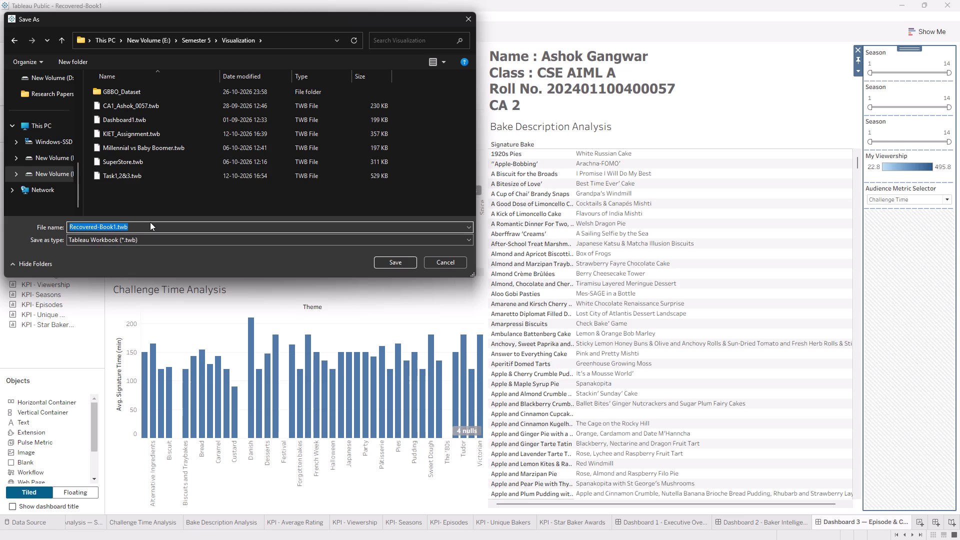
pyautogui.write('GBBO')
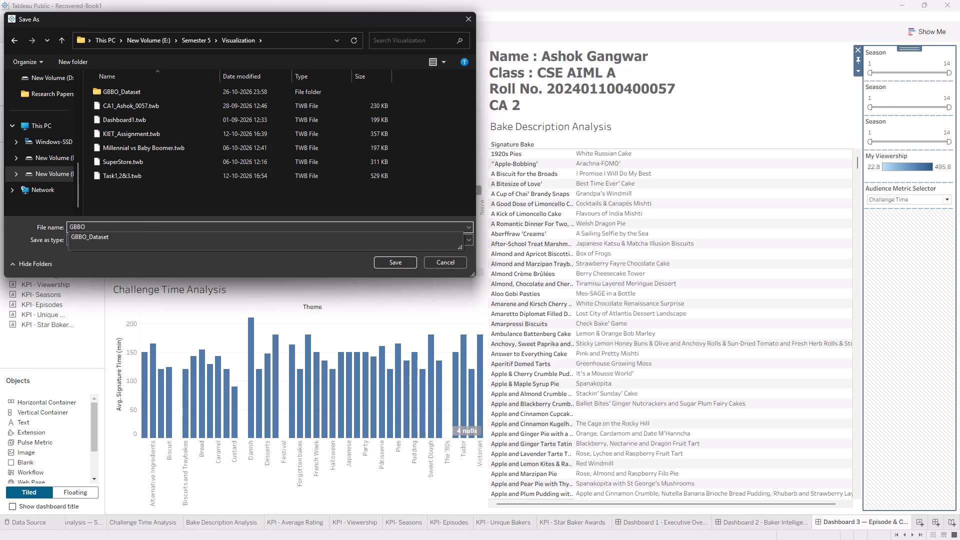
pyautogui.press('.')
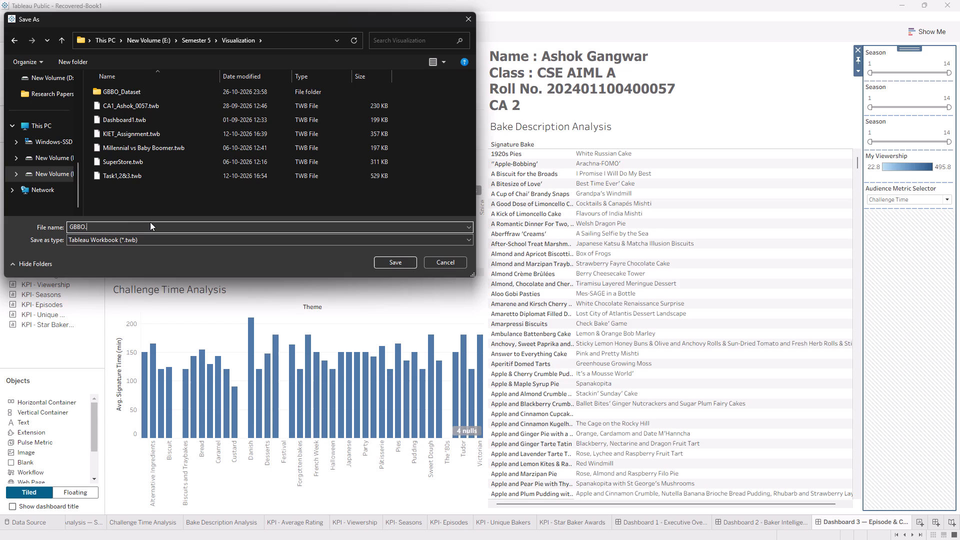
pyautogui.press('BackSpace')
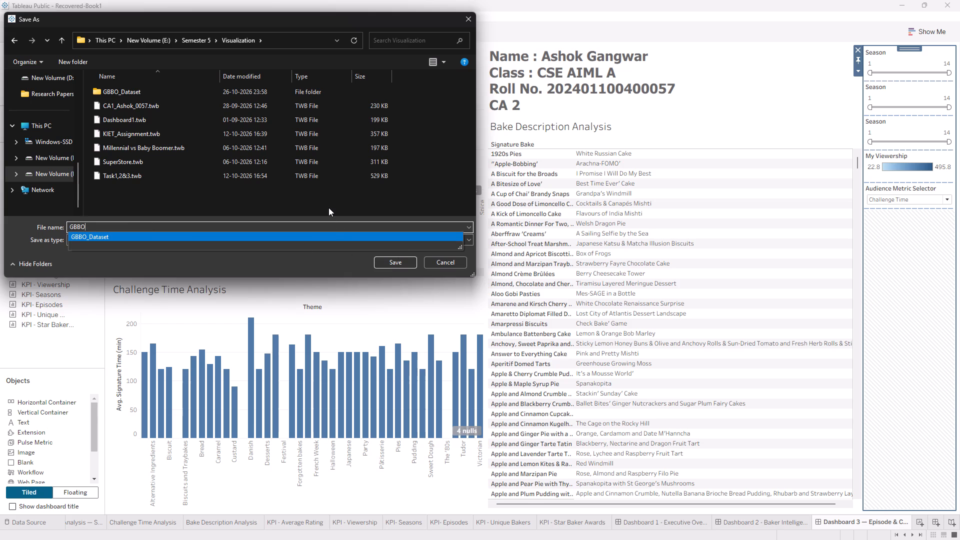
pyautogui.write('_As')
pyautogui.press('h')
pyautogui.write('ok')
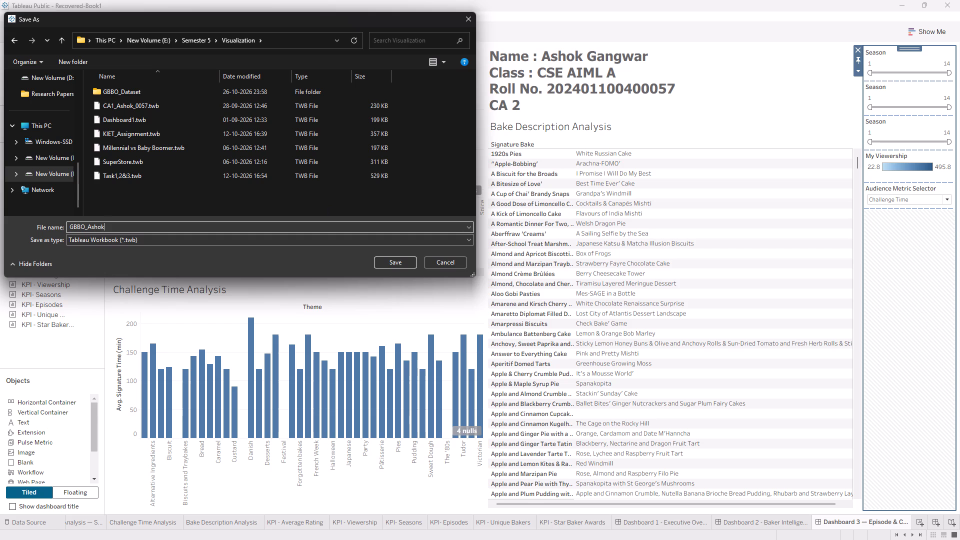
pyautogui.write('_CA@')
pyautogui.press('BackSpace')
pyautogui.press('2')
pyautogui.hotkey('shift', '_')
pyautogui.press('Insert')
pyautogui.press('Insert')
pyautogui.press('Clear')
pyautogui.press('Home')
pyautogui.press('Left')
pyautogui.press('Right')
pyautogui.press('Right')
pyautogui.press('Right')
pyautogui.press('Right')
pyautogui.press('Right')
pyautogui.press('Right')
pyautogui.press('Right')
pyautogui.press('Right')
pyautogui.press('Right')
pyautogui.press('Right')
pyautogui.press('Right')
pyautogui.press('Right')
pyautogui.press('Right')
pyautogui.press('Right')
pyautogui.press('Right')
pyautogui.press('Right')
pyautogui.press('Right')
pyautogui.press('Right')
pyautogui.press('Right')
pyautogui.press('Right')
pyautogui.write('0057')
pyautogui.click(398, 260)
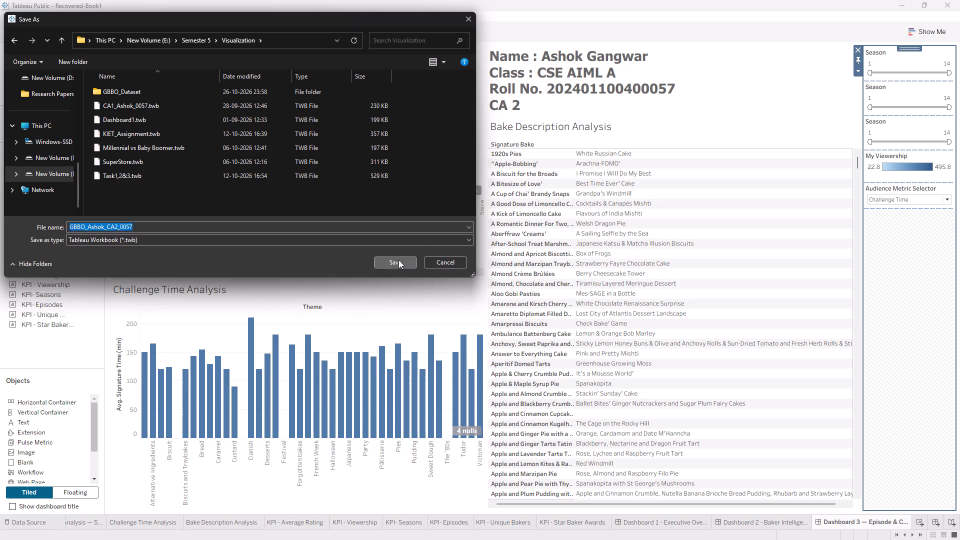
# In Dashboard 3's student details text block, replace the student name with the second student's and change the roll number's last two digits to 32.
pyautogui.doubleClick(574, 75)
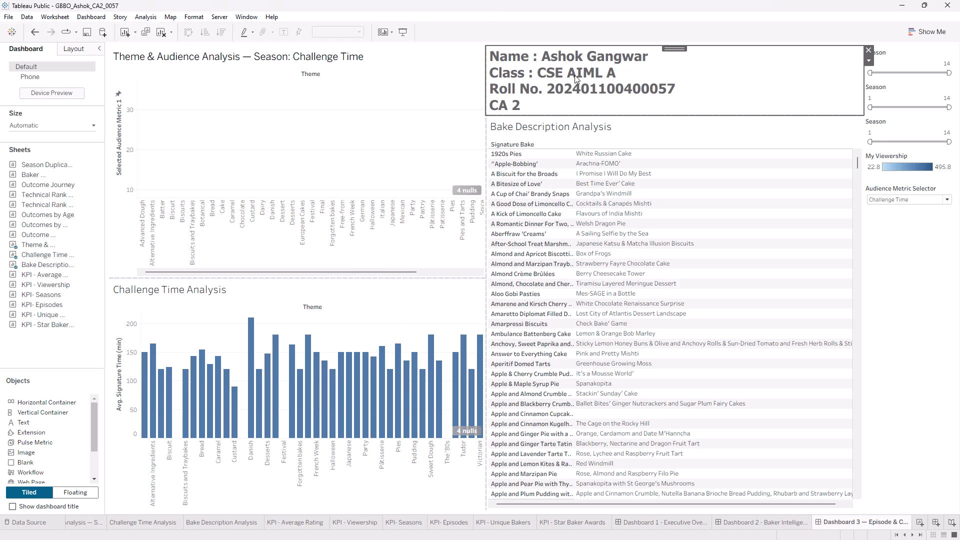
pyautogui.moveTo(515, 223); pyautogui.dragTo(456, 220)
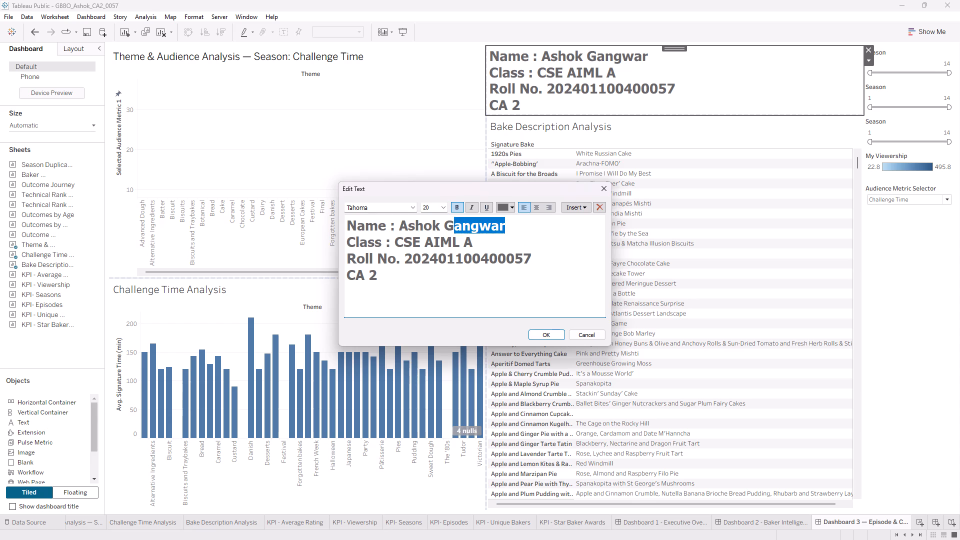
pyautogui.moveTo(456, 220); pyautogui.dragTo(403, 224)
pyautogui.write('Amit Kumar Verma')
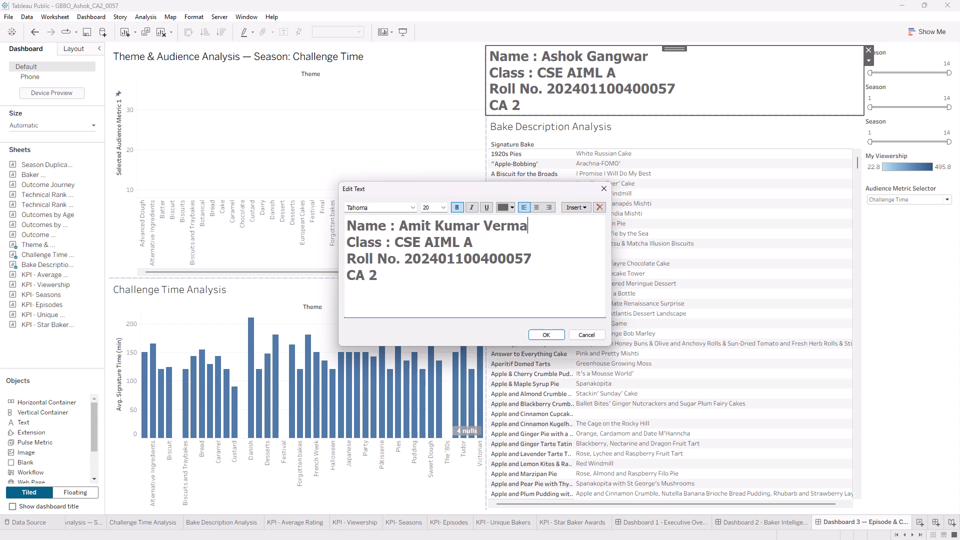
pyautogui.click(477, 240)
pyautogui.click(544, 258)
pyautogui.press('BackSpace')
pyautogui.press('BackSpace')
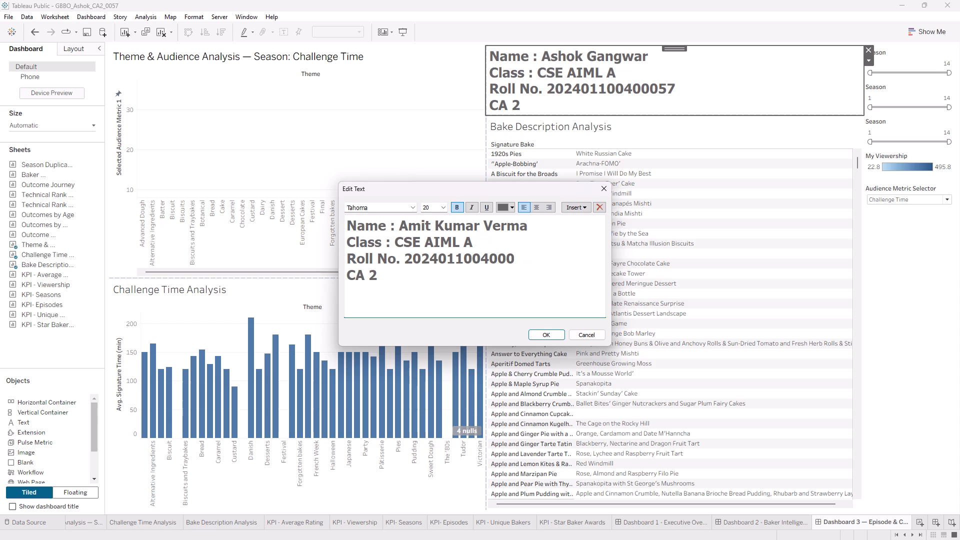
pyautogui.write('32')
pyautogui.click(546, 334)
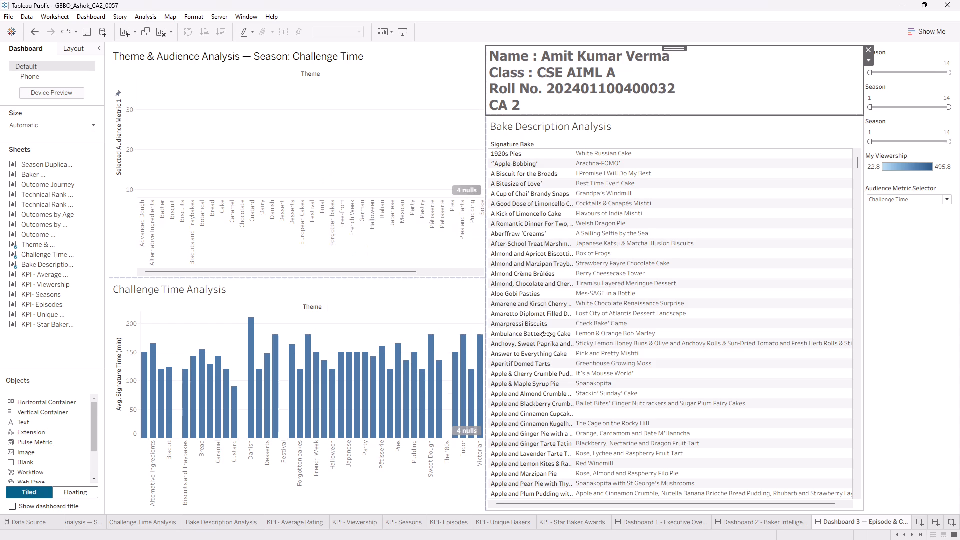
# In Dashboard 2's student details text block, enter the second student's name and change the roll number's last two digits to 32.
pyautogui.click(763, 520)
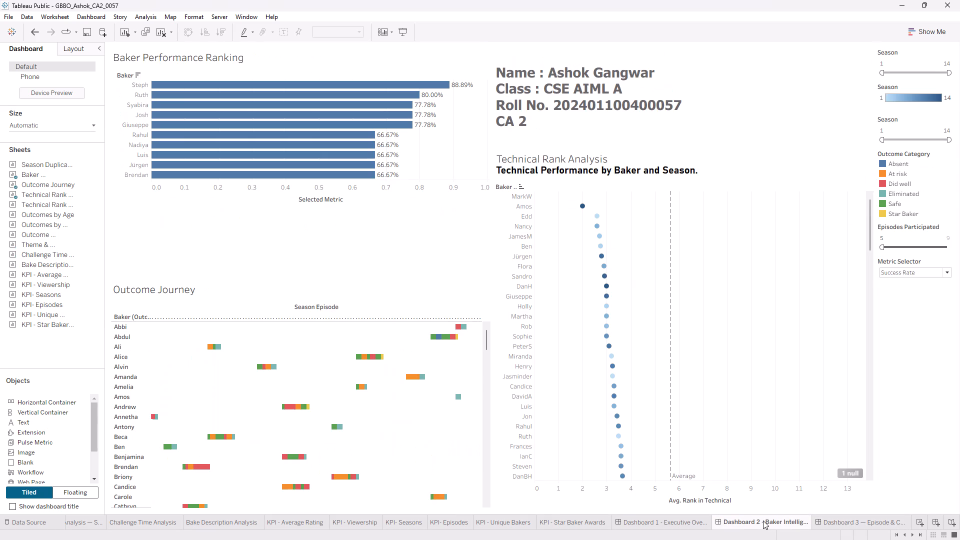
pyautogui.doubleClick(655, 111)
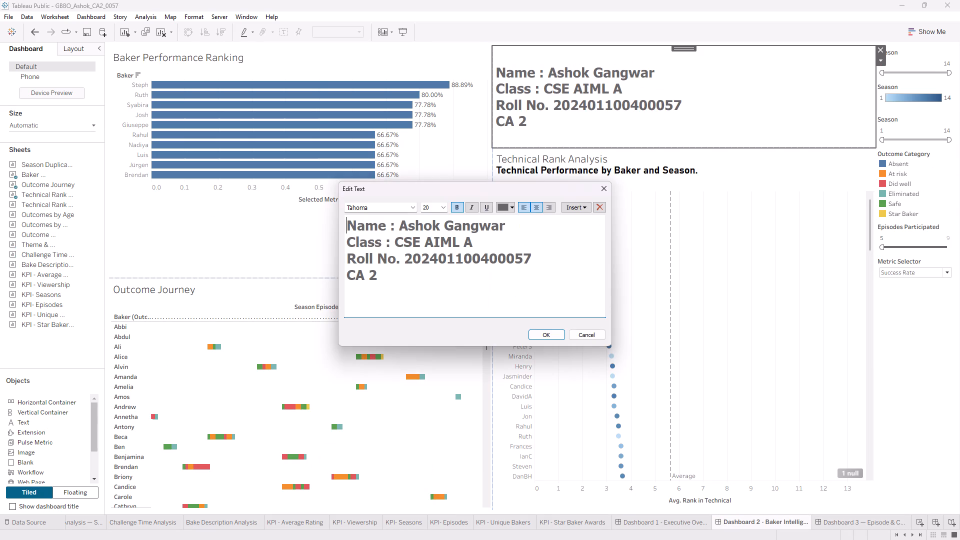
pyautogui.moveTo(542, 263); pyautogui.dragTo(515, 259)
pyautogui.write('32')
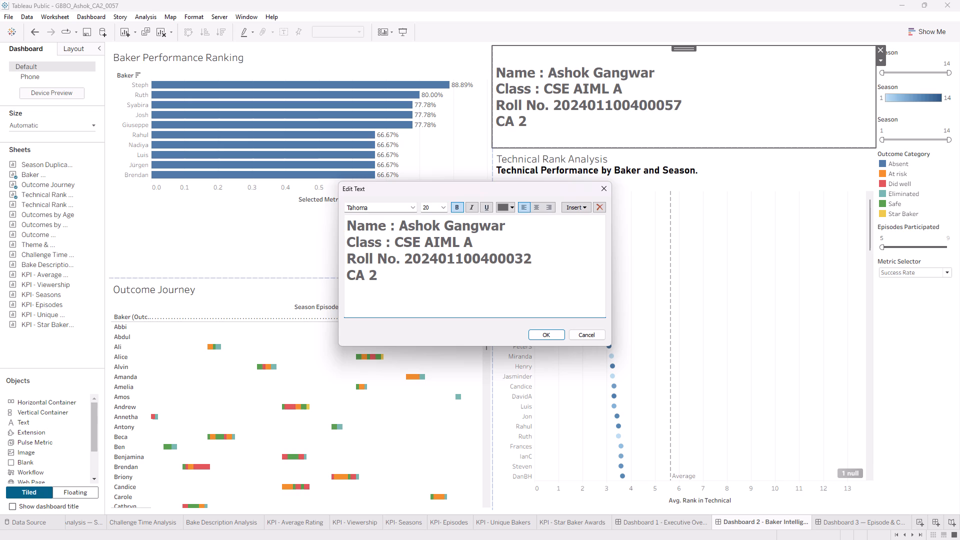
pyautogui.moveTo(505, 226); pyautogui.dragTo(397, 230)
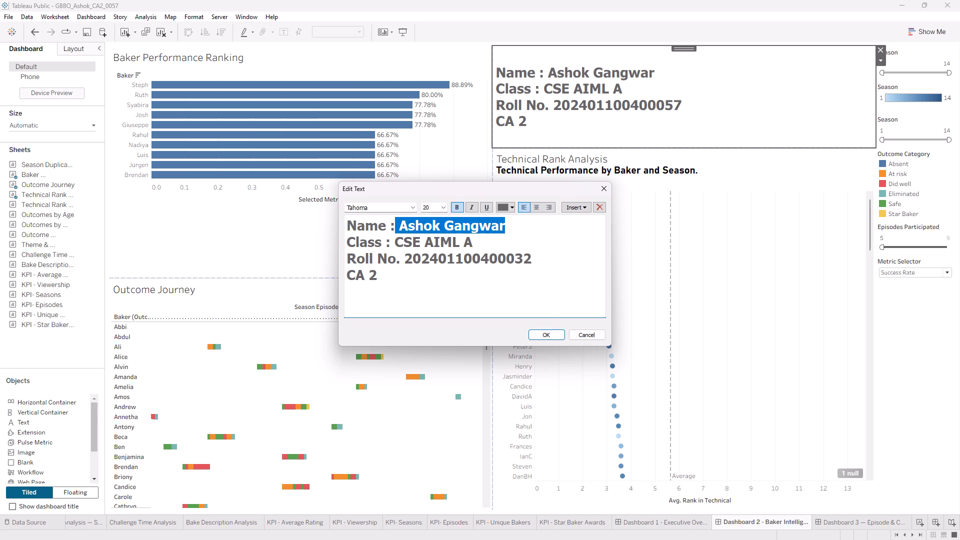
pyautogui.moveTo(397, 230); pyautogui.dragTo(397, 229)
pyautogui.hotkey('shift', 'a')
pyautogui.press('BackSpace')
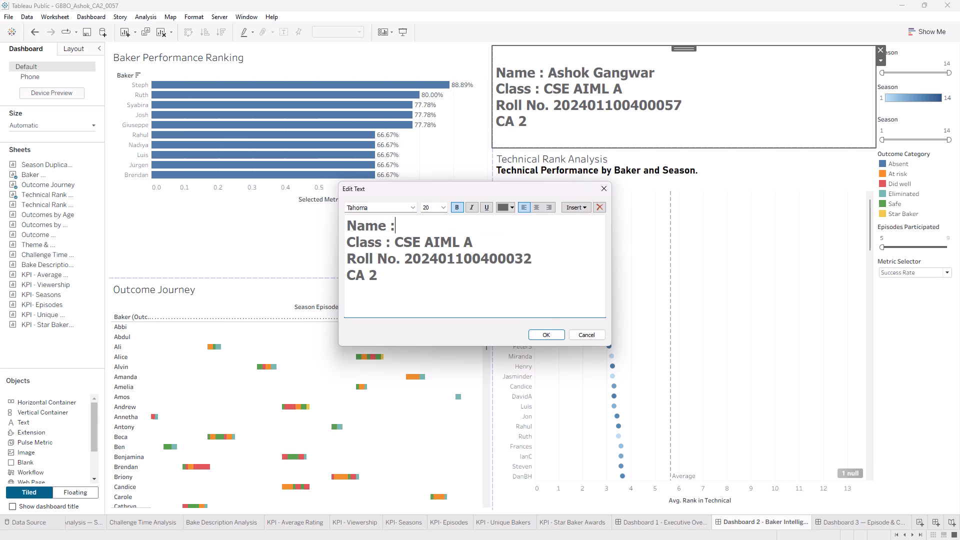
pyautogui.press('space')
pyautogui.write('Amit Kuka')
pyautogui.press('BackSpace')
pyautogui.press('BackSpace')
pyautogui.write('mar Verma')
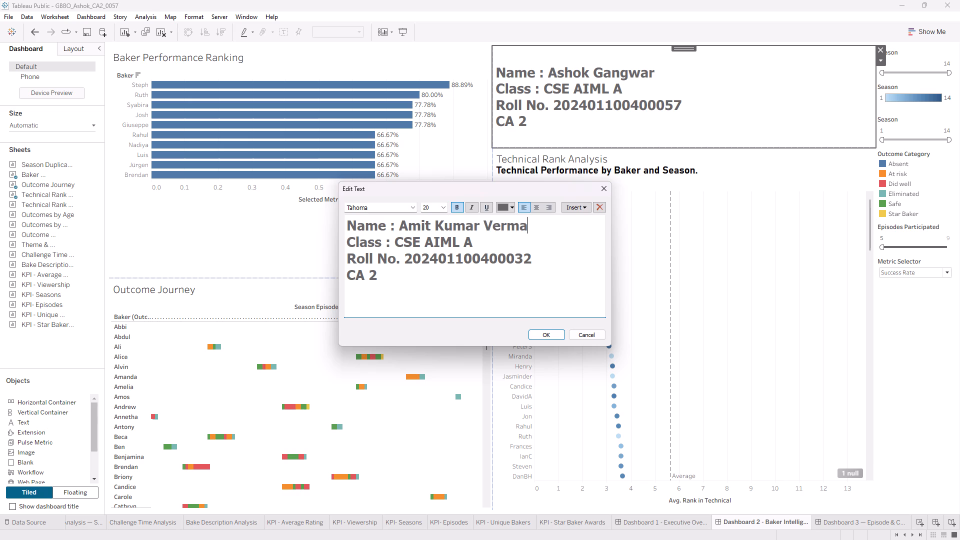
pyautogui.click(543, 330)
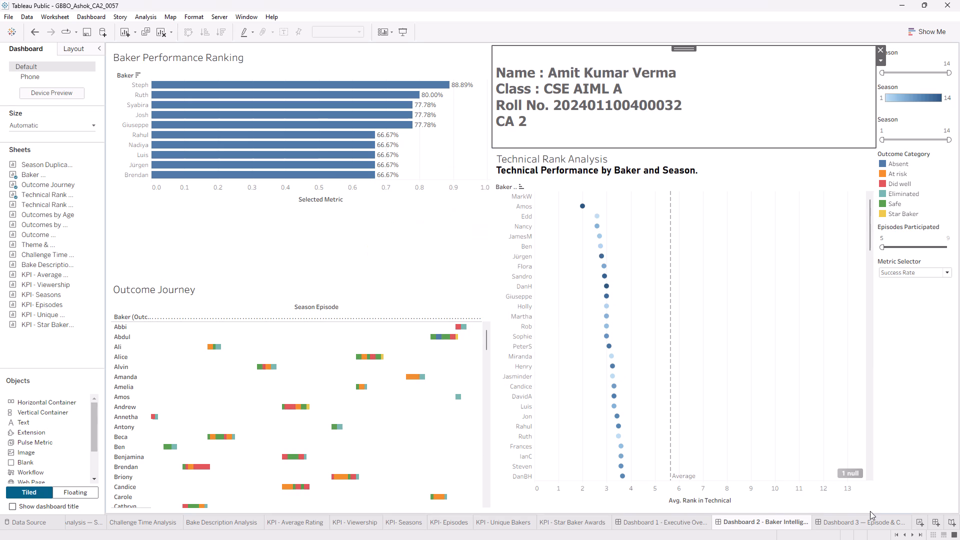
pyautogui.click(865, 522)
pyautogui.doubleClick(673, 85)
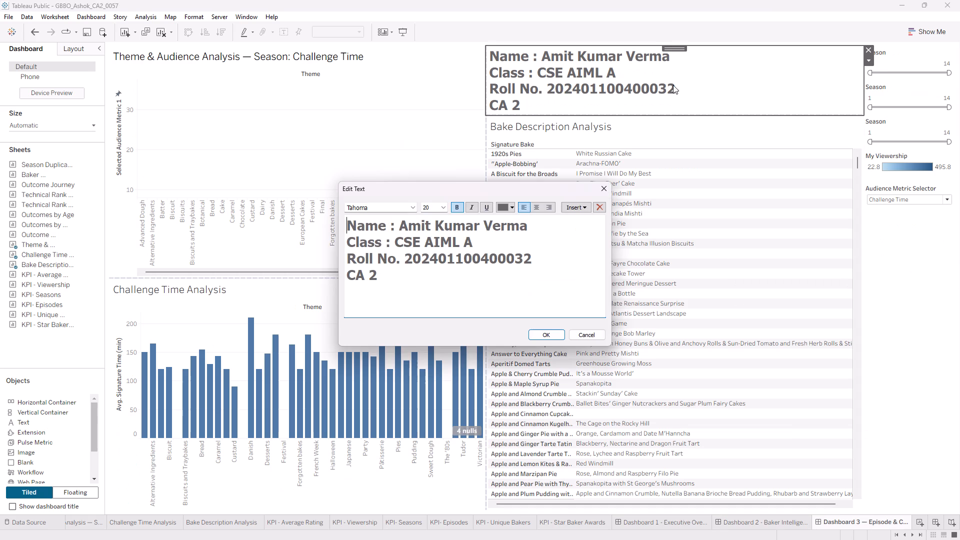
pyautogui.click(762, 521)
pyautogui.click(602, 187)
# In Dashboard 1's student details text block, enter the second student's name and change the roll number's last two digits to 32.
pyautogui.click(648, 519)
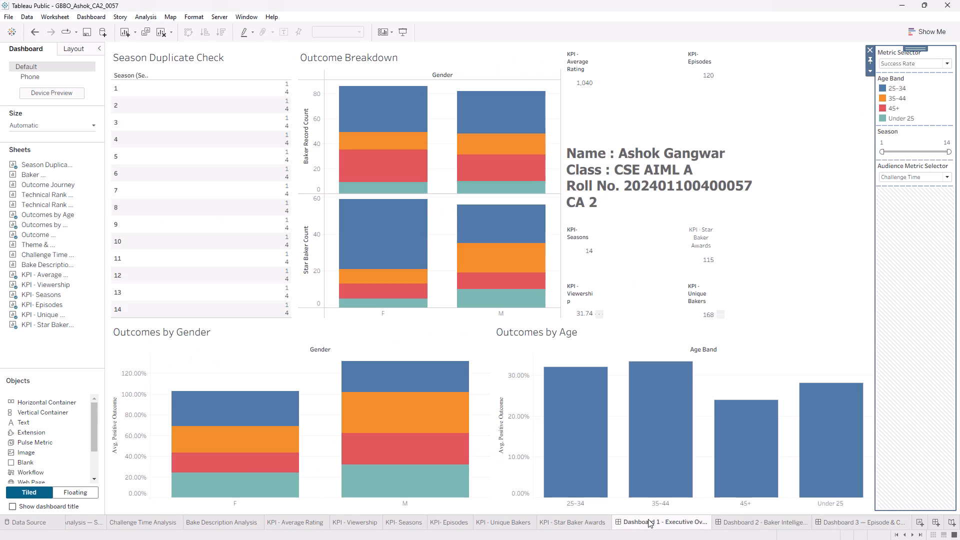
pyautogui.doubleClick(670, 161)
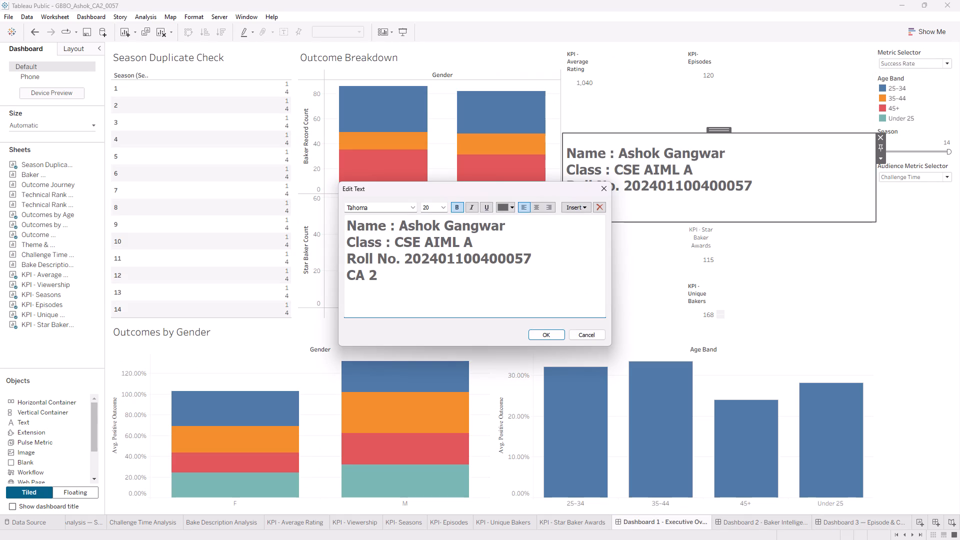
pyautogui.click(503, 216)
pyautogui.moveTo(507, 224); pyautogui.dragTo(408, 227)
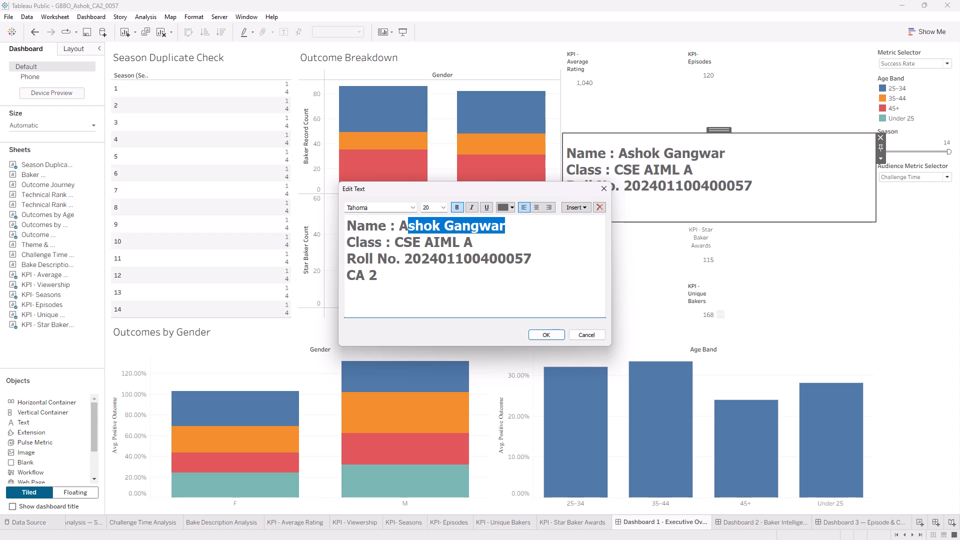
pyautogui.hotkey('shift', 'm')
pyautogui.press('BackSpace')
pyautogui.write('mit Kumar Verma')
pyautogui.click(559, 249)
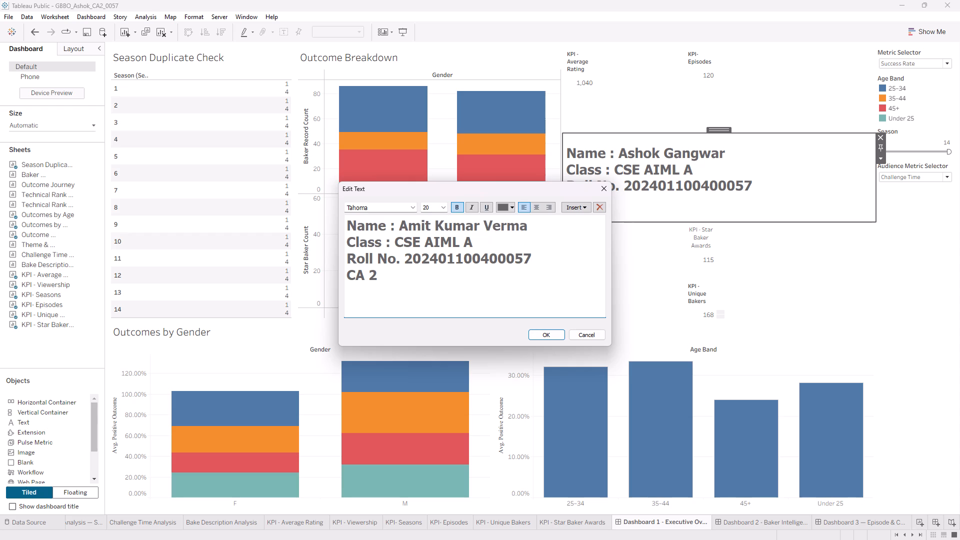
pyautogui.click(531, 250)
pyautogui.press('BackSpace')
pyautogui.press('BackSpace')
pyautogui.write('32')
pyautogui.click(544, 329)
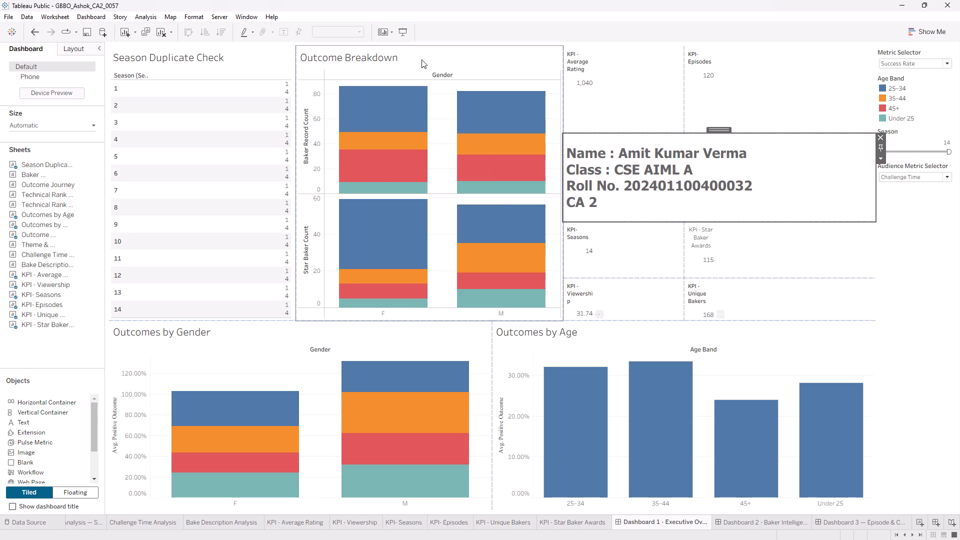
# Remove the Season Duplicate Check sheet from Dashboard 1.
pyautogui.click(437, 55)
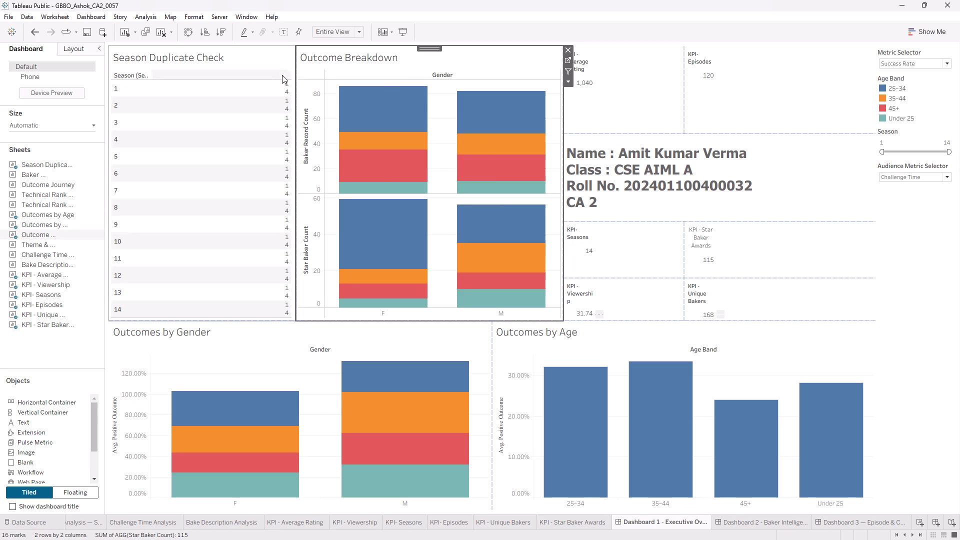
pyautogui.click(261, 64)
pyautogui.click(303, 48)
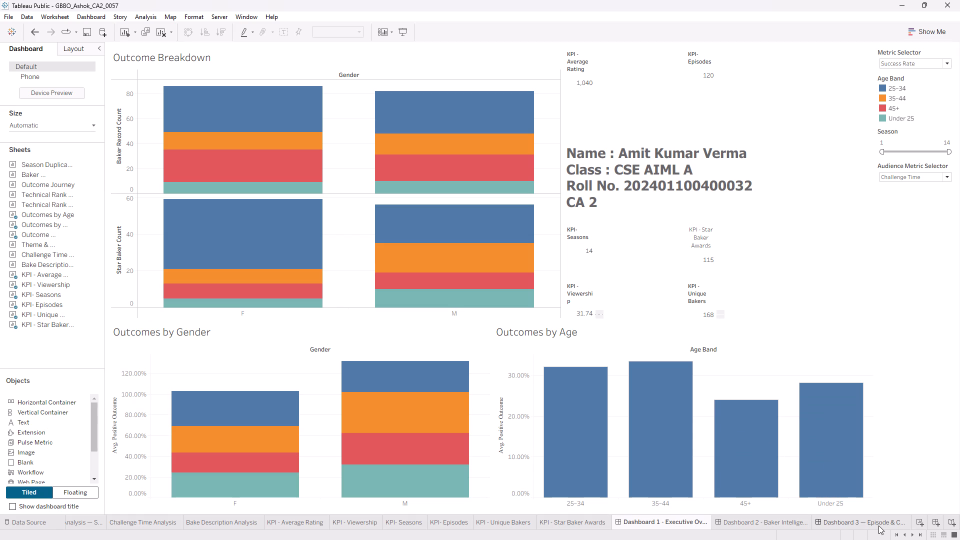
# Review the layouts of Dashboard 1, Dashboard 2 and Dashboard 3.
pyautogui.hscroll(-1, 878, 525)
pyautogui.click(577, 522)
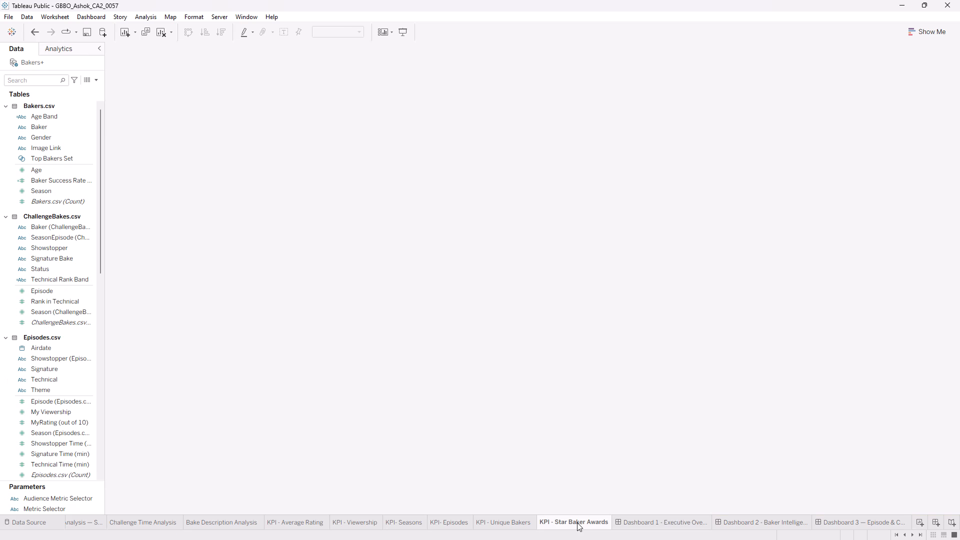
pyautogui.click(632, 523)
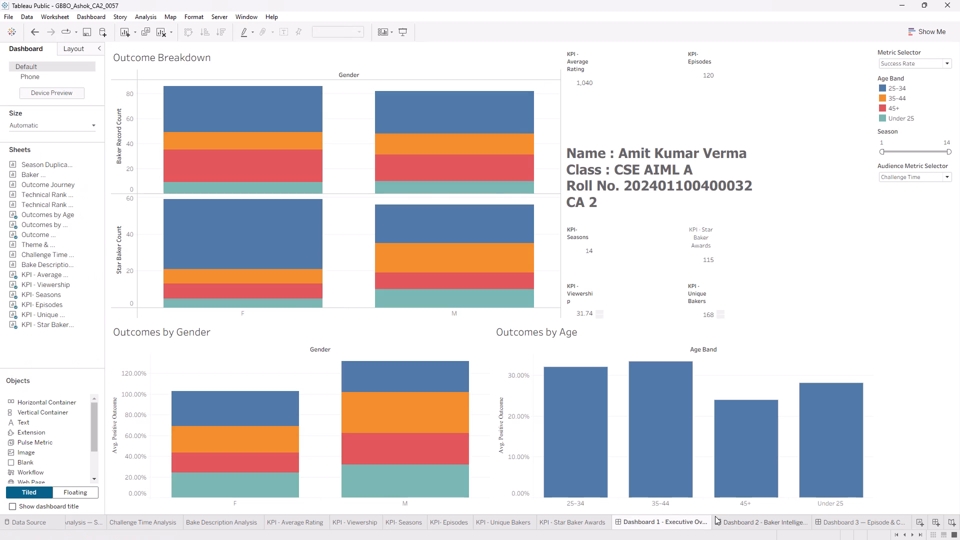
pyautogui.click(723, 520)
pyautogui.click(831, 522)
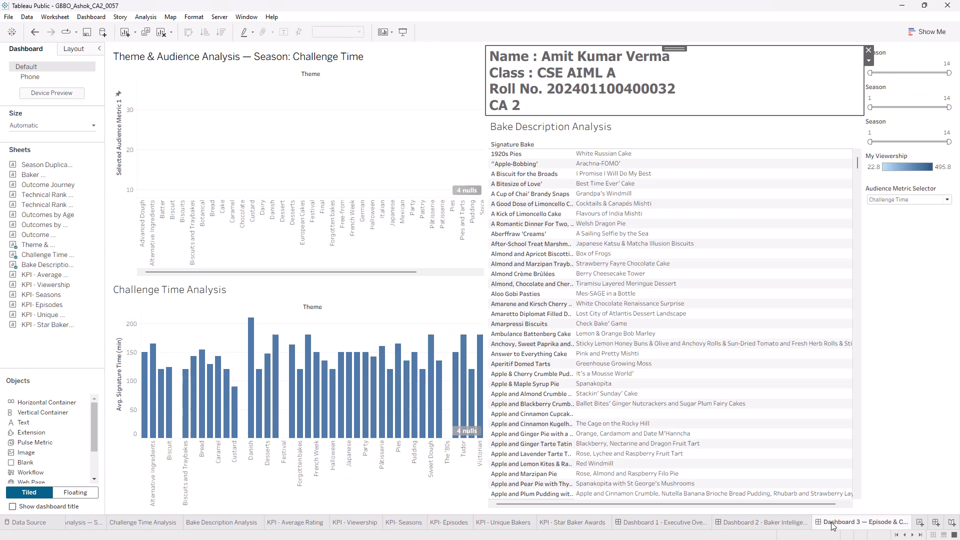
pyautogui.hscroll(-1, 831, 522)
pyautogui.click(800, 524)
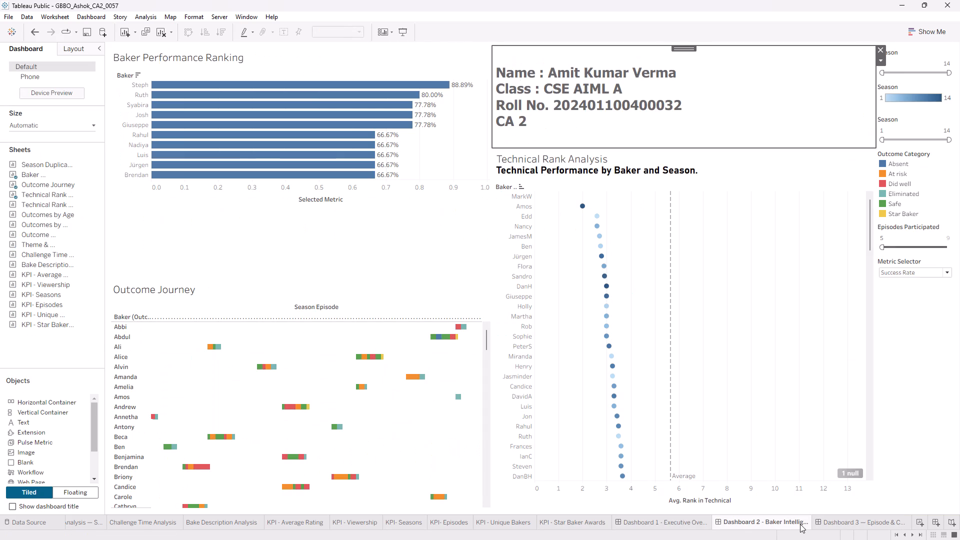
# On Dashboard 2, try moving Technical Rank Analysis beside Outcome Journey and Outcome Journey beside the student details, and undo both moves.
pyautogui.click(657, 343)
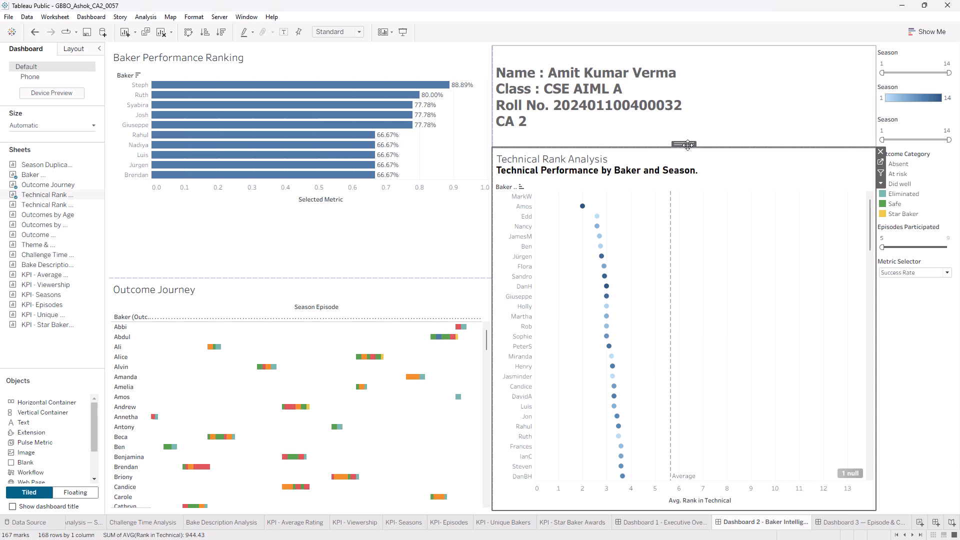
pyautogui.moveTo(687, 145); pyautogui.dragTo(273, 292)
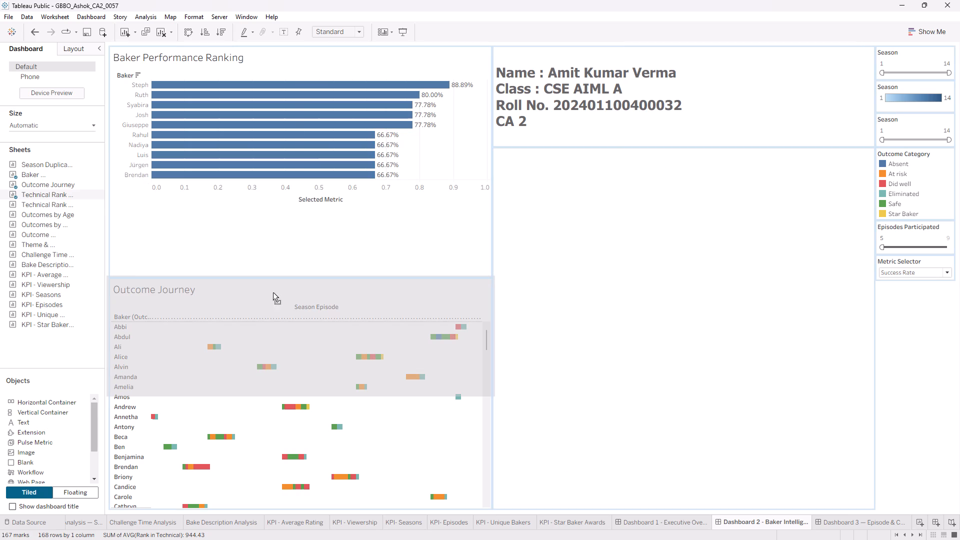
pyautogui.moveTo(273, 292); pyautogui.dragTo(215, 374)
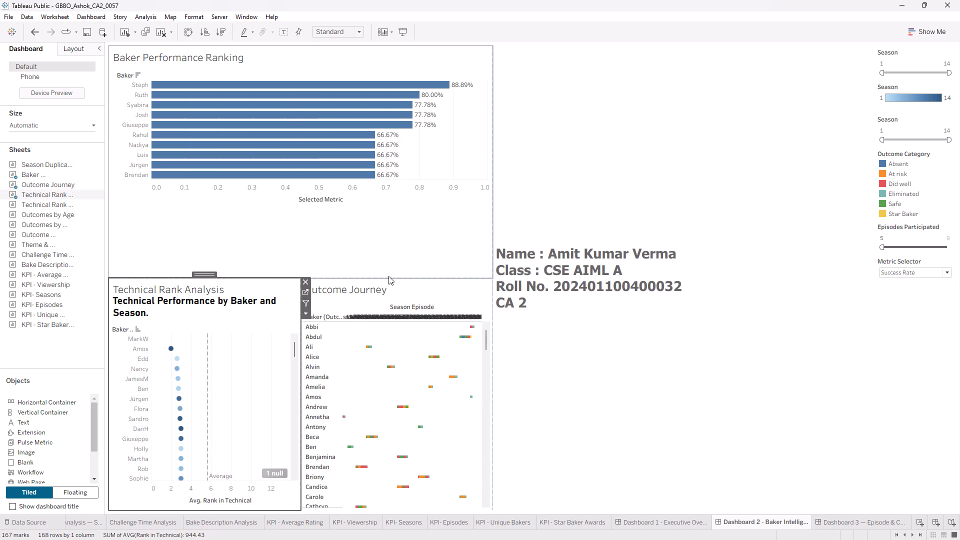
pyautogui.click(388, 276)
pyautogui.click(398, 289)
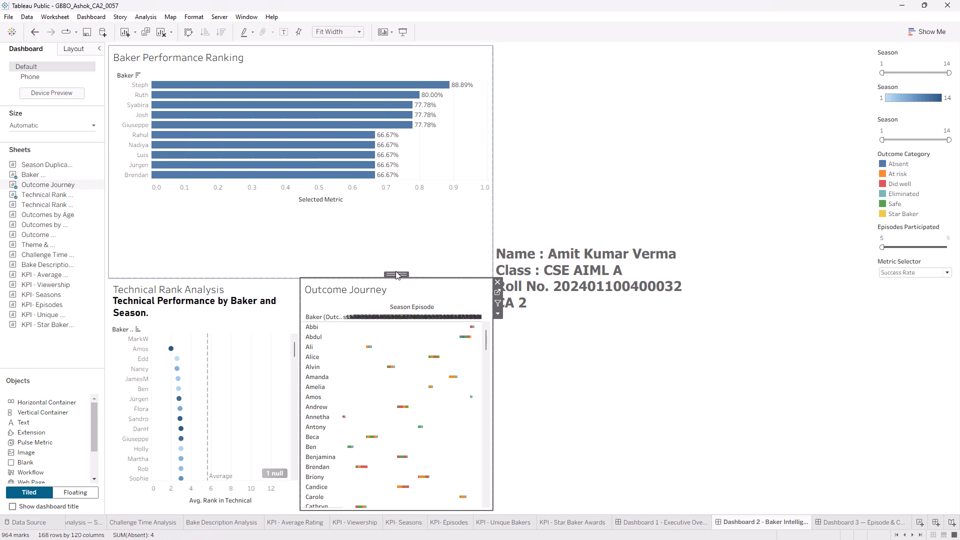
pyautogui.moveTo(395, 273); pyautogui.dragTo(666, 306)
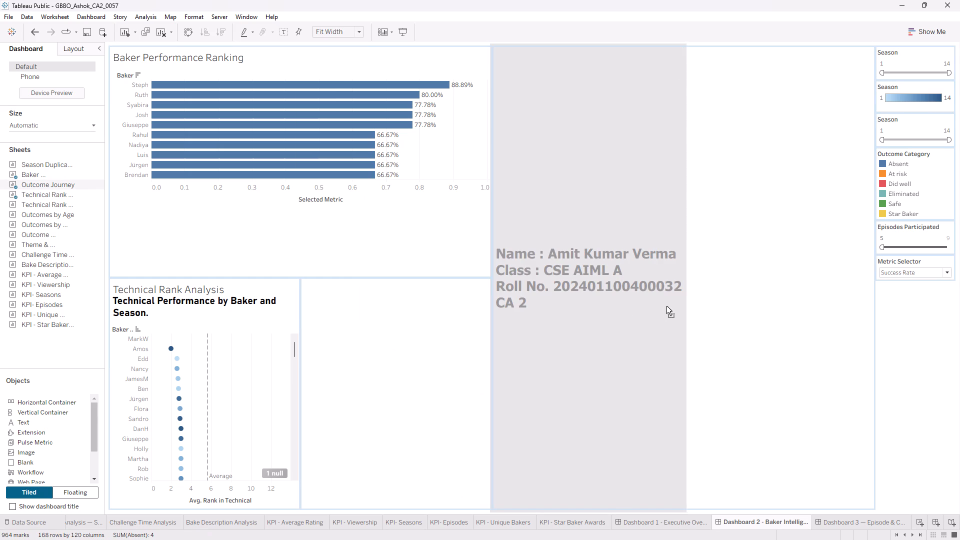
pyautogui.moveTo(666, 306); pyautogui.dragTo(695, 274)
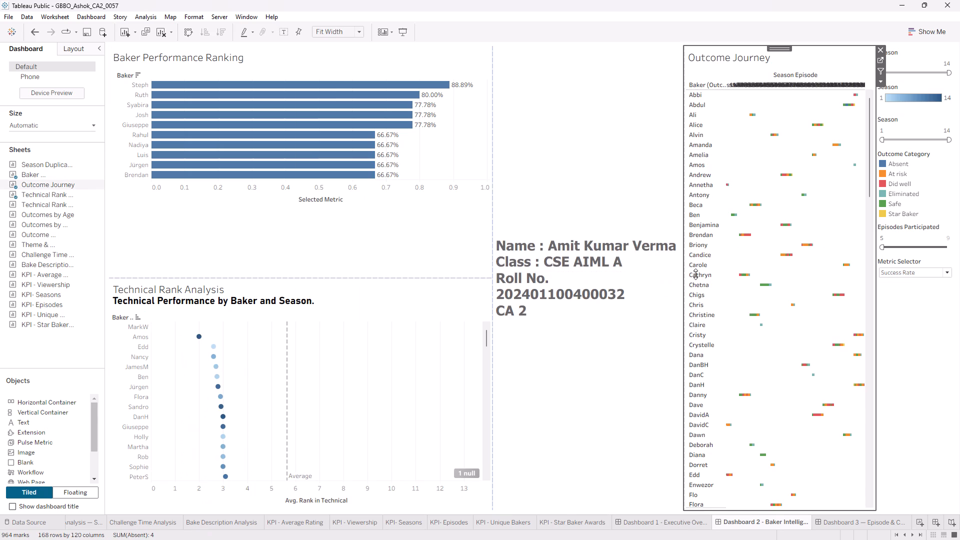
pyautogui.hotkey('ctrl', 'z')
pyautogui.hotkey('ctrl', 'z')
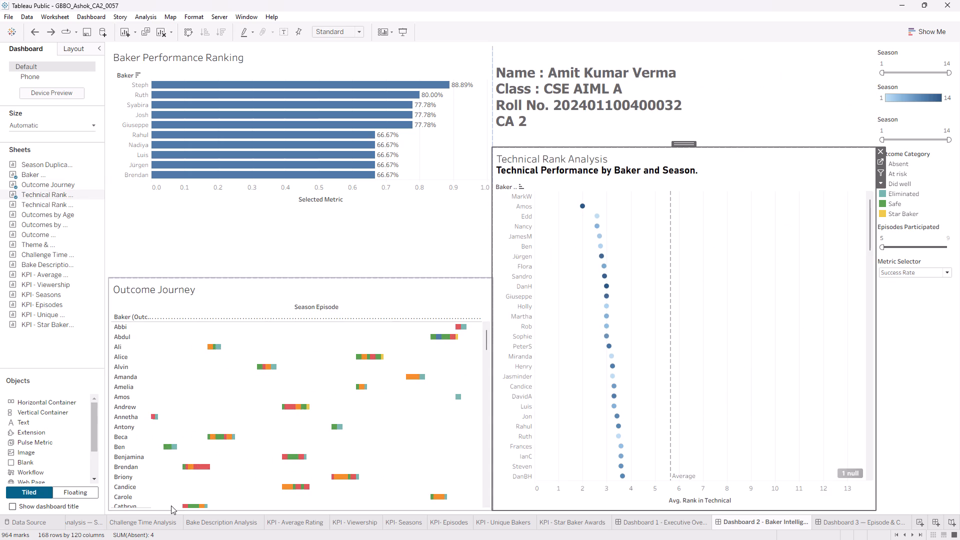
# Recolour the bars of the Baker Performance Ranking worksheet light pink.
pyautogui.hscroll(1, 106, 525)
pyautogui.click(103, 523)
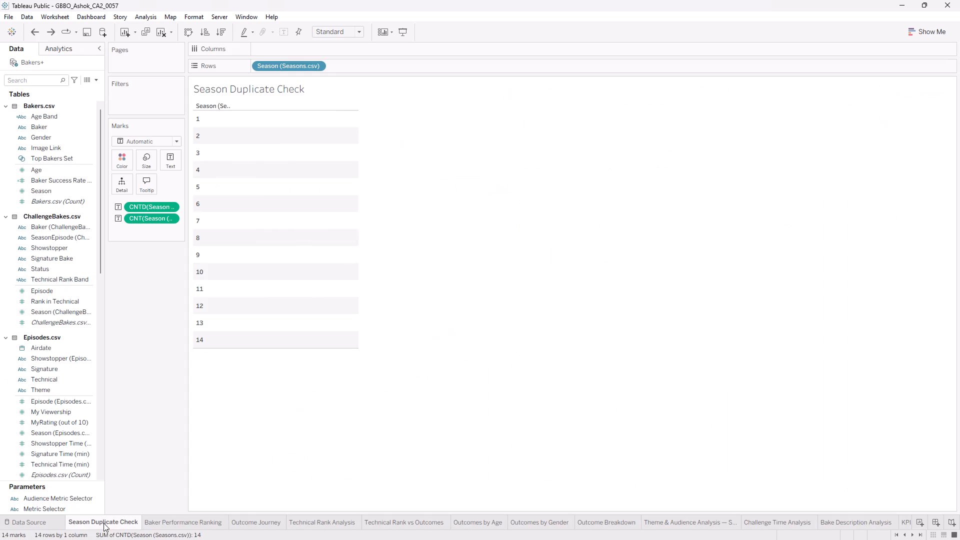
pyautogui.click(169, 517)
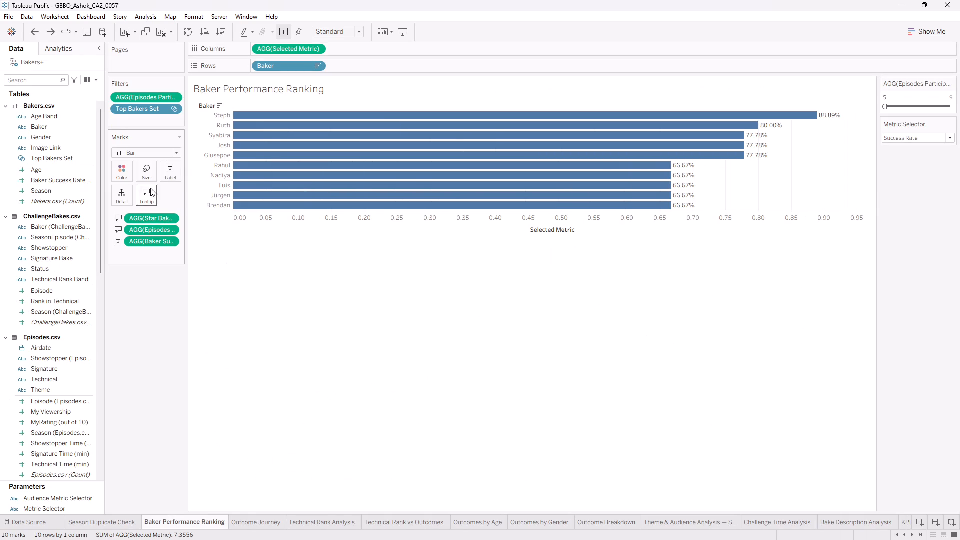
pyautogui.click(125, 167)
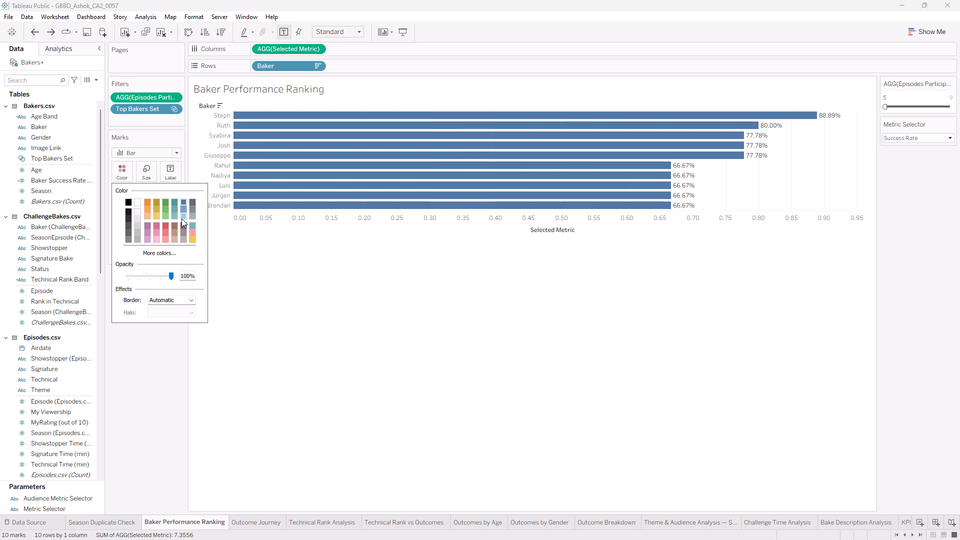
pyautogui.click(183, 219)
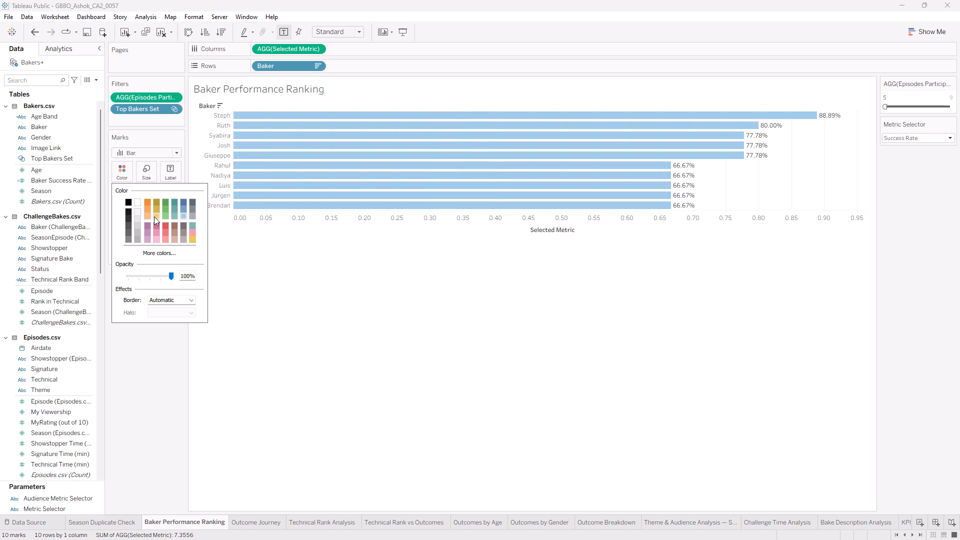
pyautogui.click(153, 216)
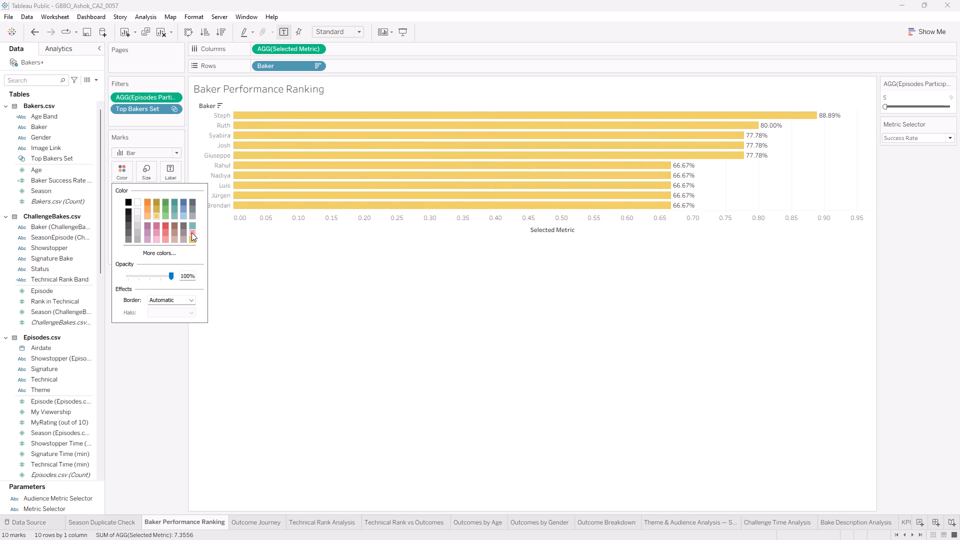
pyautogui.click(191, 232)
pyautogui.click(304, 305)
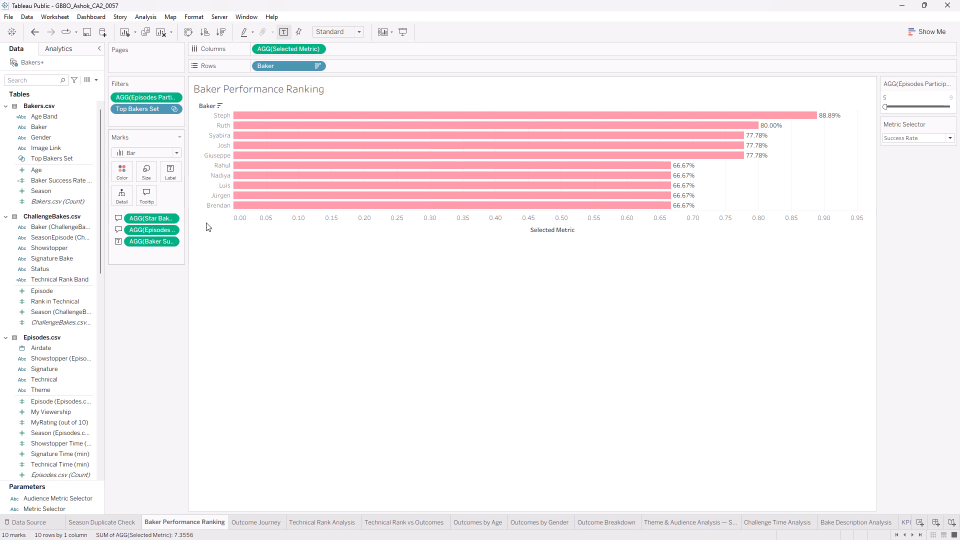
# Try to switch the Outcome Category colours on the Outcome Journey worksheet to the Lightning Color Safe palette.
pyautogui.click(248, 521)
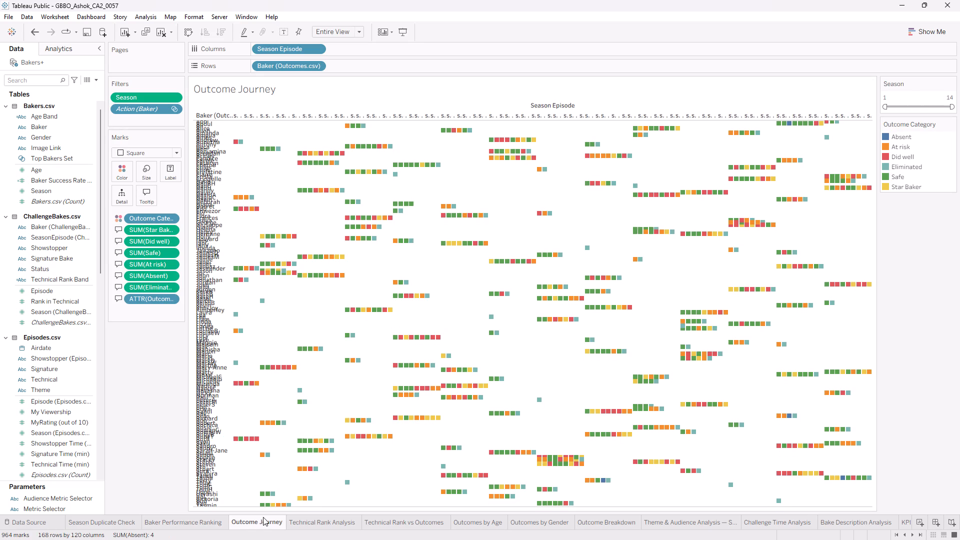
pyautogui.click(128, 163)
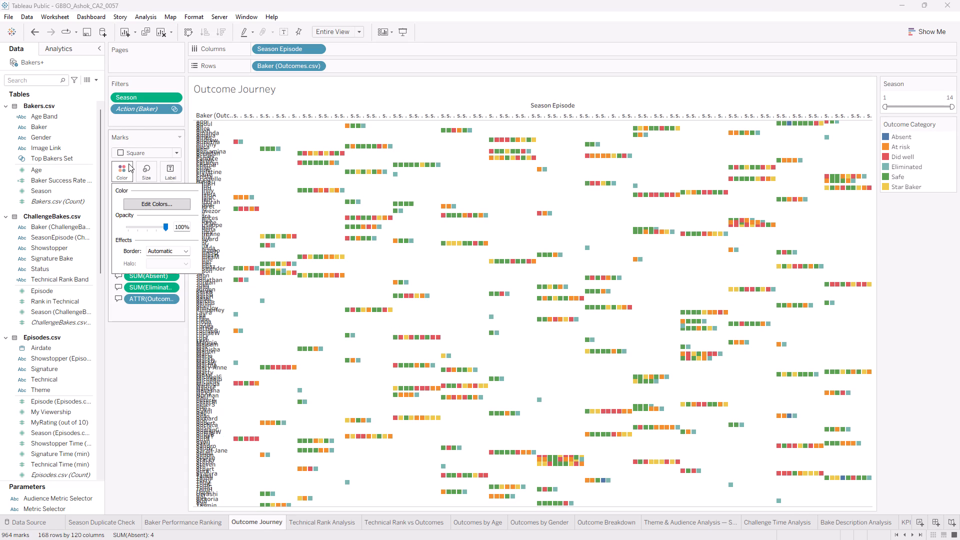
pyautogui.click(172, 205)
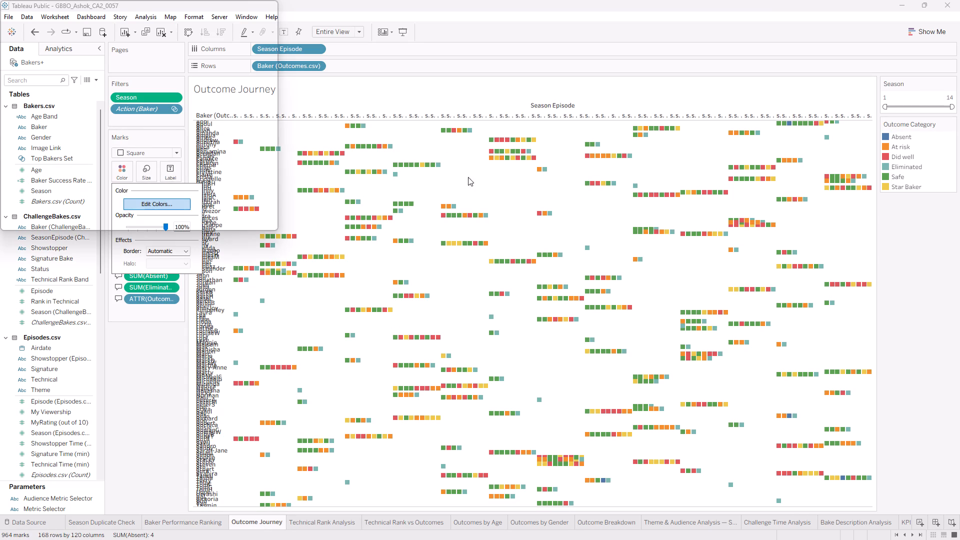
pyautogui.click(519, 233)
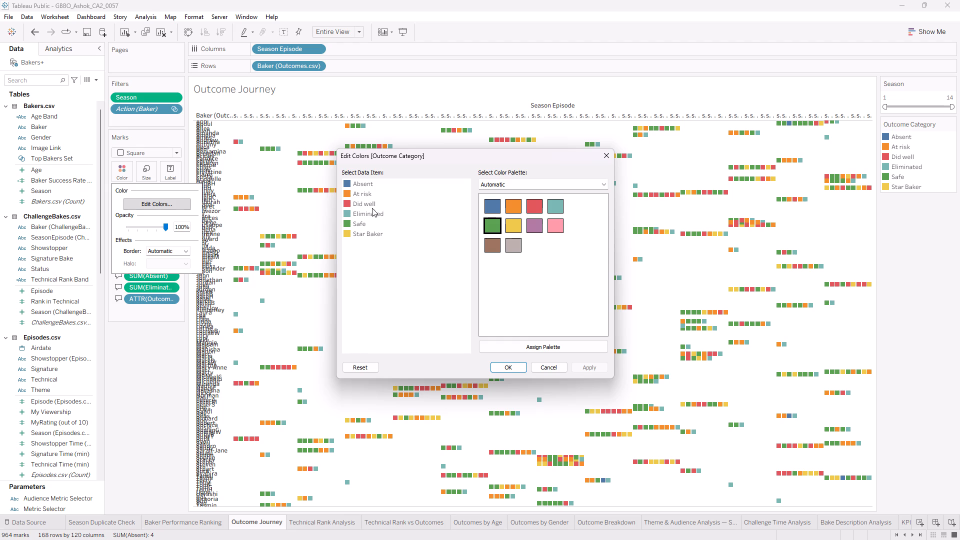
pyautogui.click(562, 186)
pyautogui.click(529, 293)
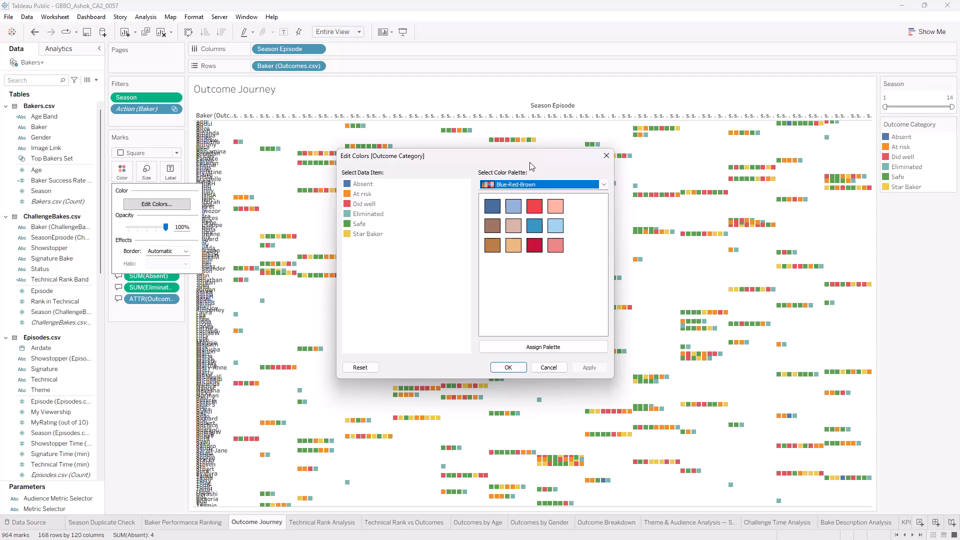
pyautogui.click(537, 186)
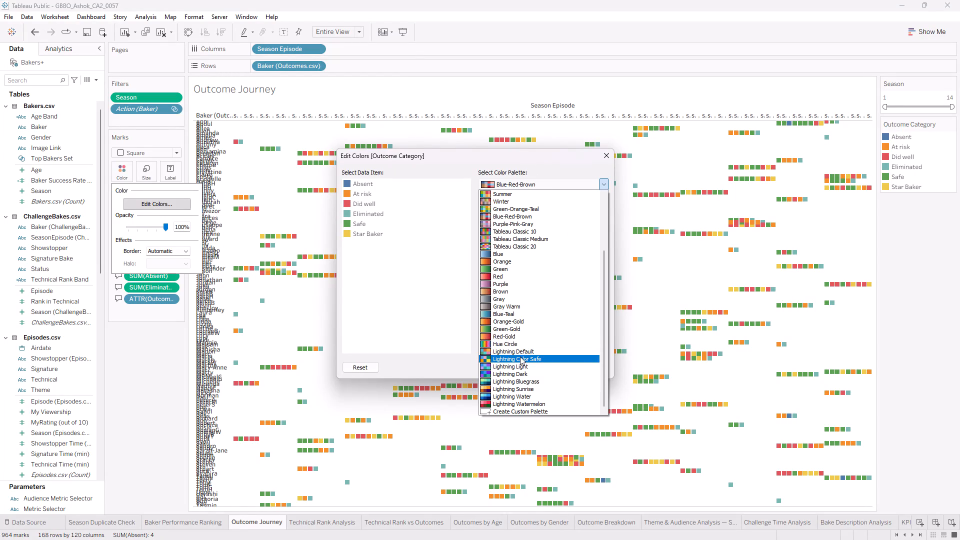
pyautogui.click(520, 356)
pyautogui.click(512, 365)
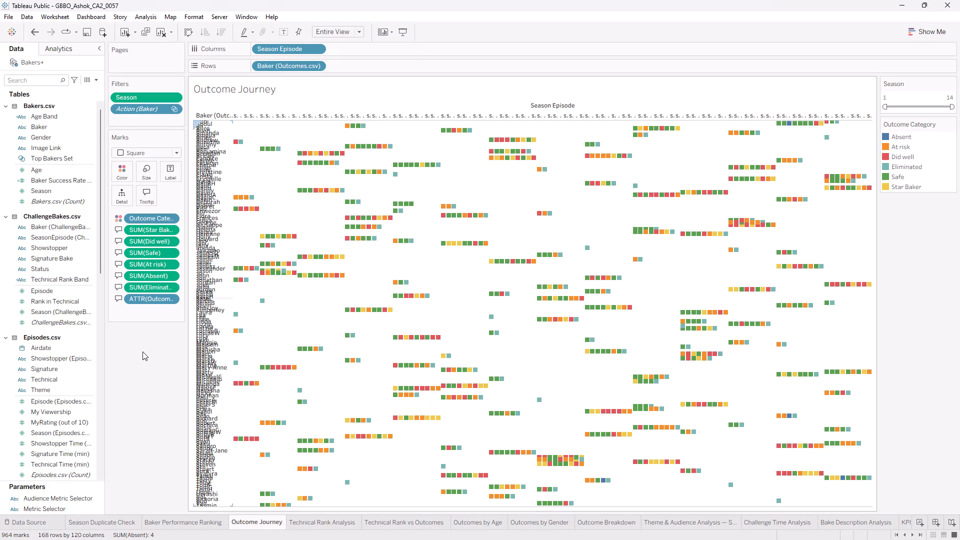
# Enlarge the circle marks on the Technical Rank Analysis worksheet to the middle of the size range.
pyautogui.click(327, 527)
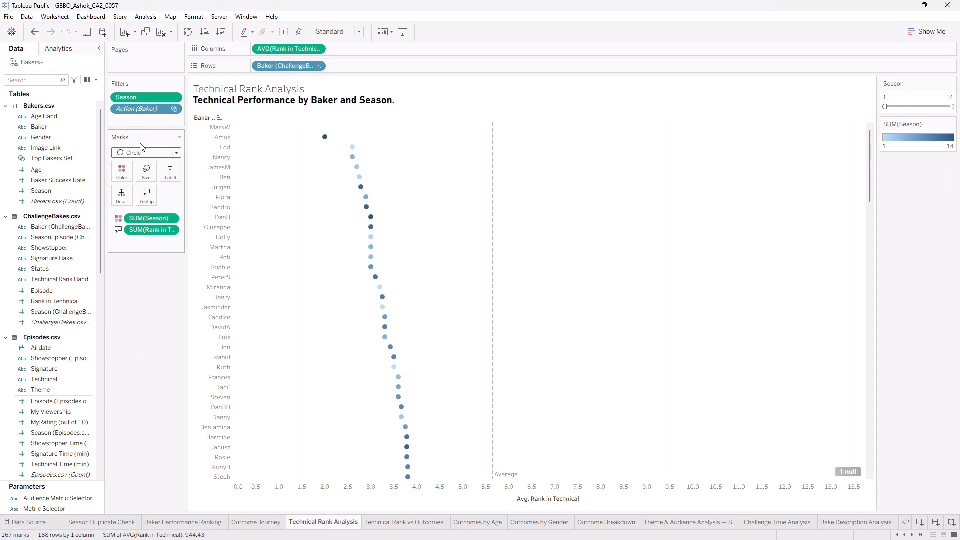
pyautogui.click(140, 153)
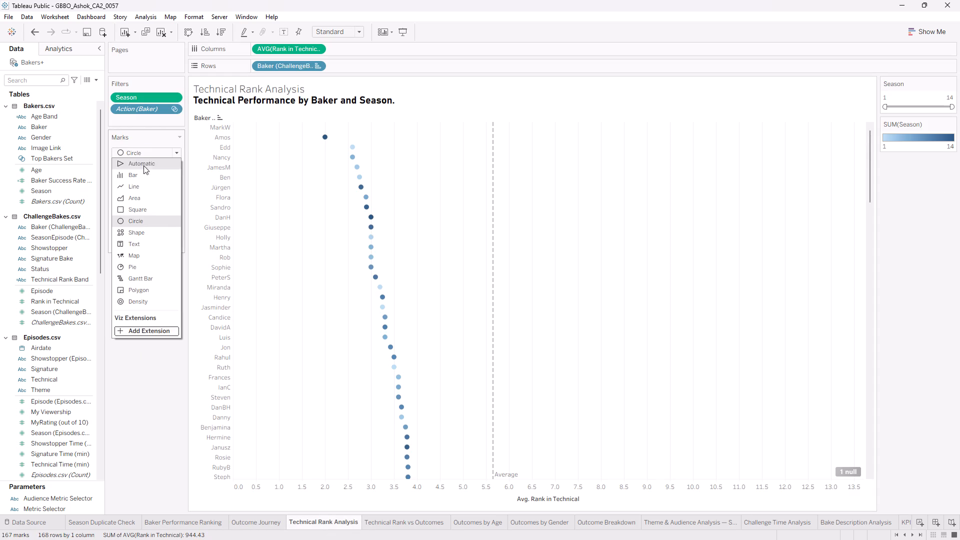
pyautogui.click(149, 131)
pyautogui.click(146, 163)
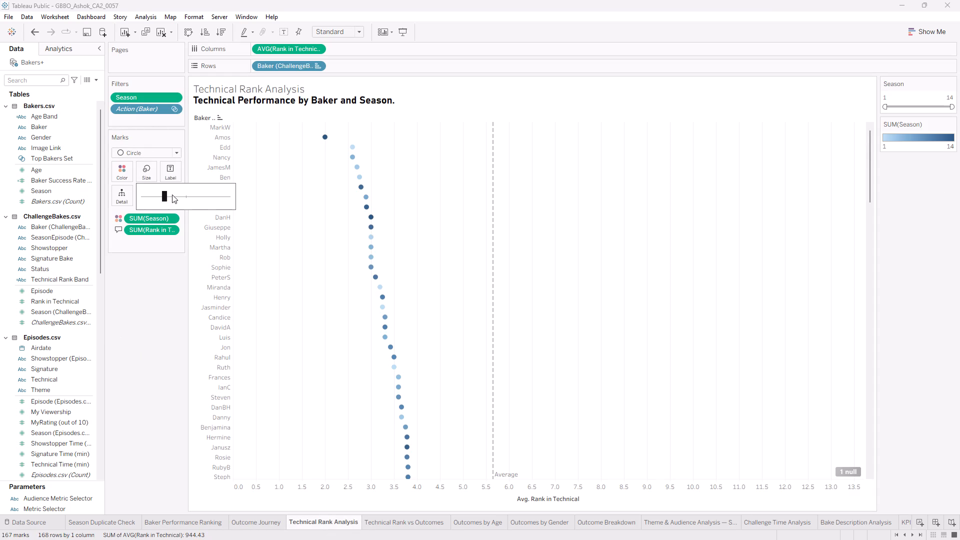
pyautogui.click(171, 195)
pyautogui.moveTo(171, 195); pyautogui.dragTo(185, 194)
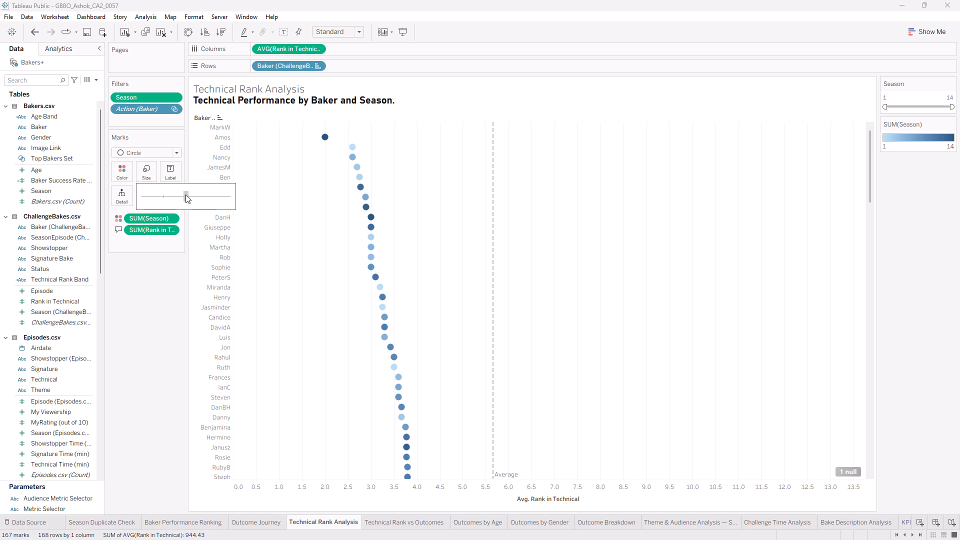
# Set the circle mark size on the Technical Rank Analysis worksheet to the middle of the size range.
pyautogui.moveTo(185, 194); pyautogui.dragTo(186, 194)
pyautogui.click(144, 290)
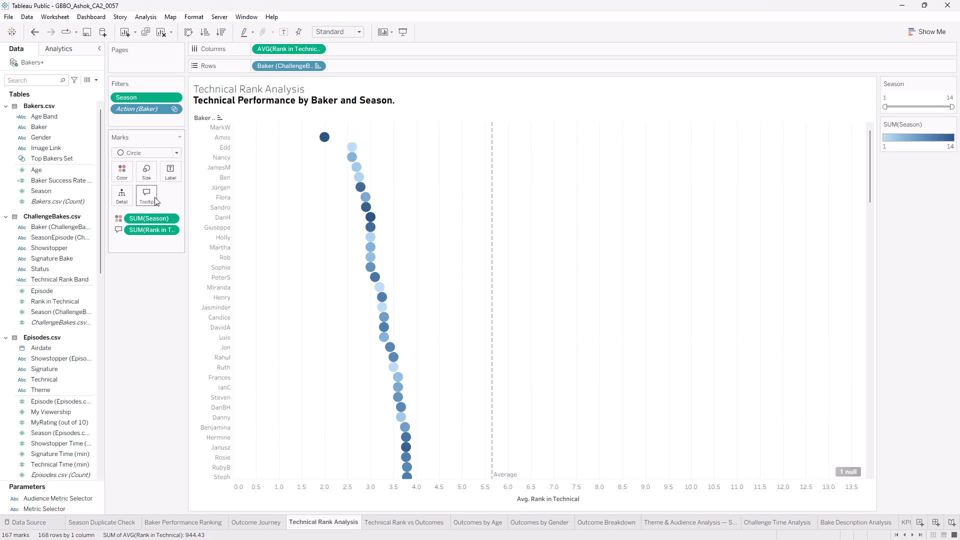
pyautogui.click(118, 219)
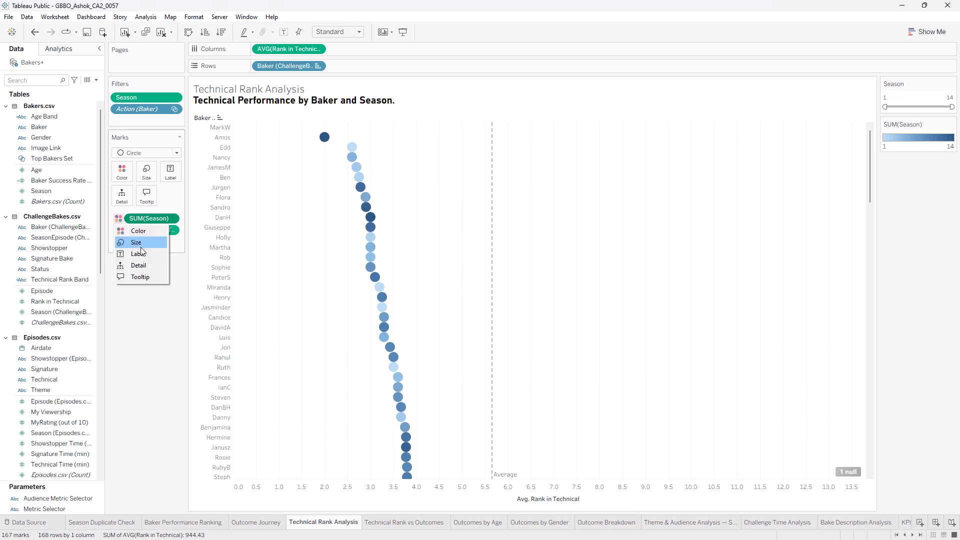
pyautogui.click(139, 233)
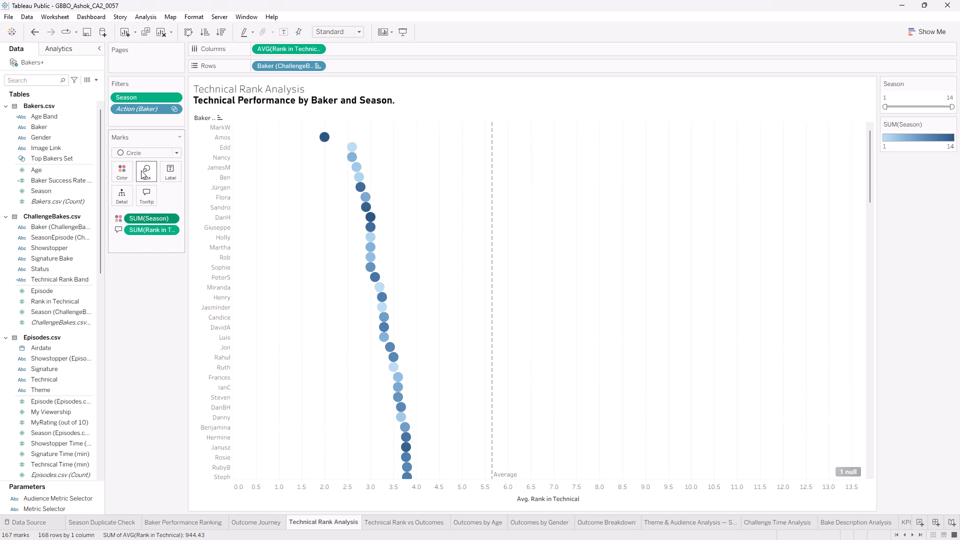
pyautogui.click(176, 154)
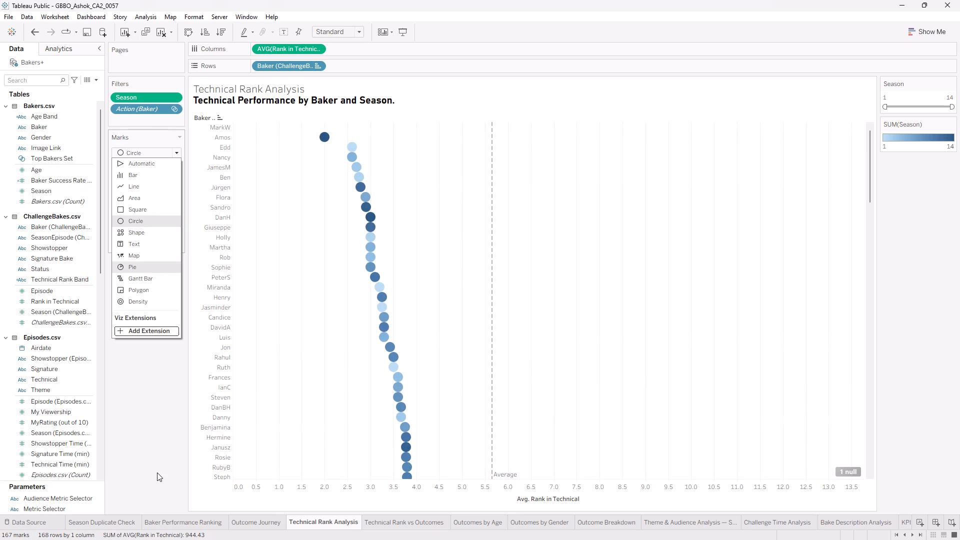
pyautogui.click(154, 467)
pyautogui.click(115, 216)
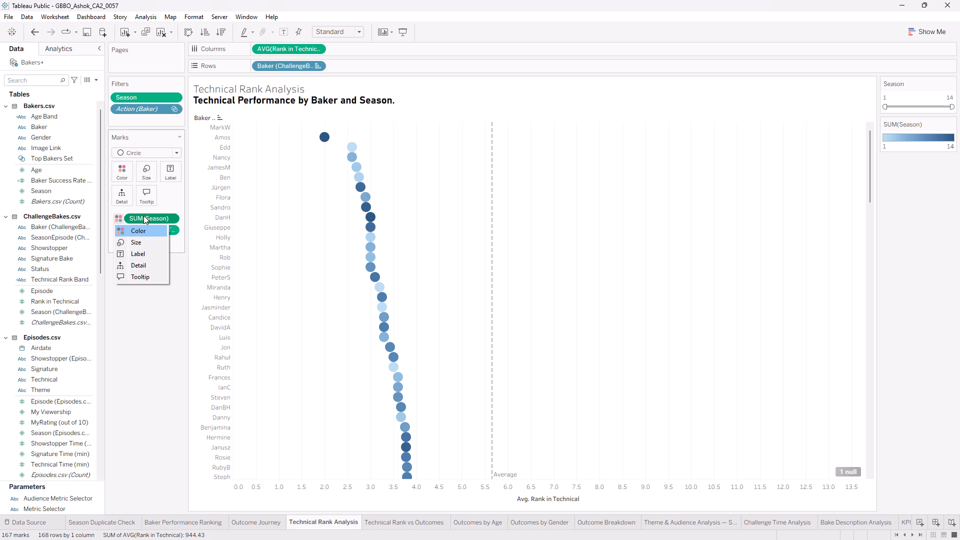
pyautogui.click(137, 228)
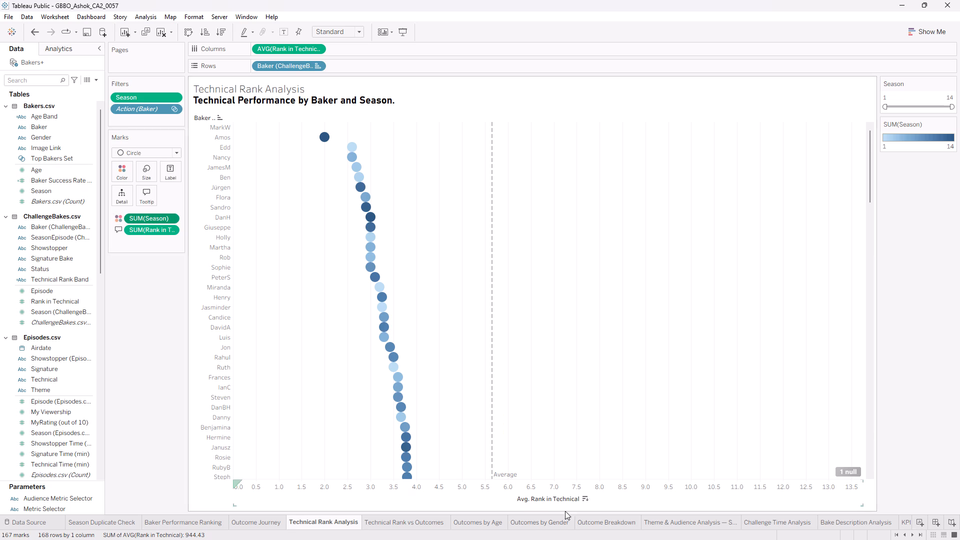
# Apply the Green palette to the Season colours of the circles on the Technical Rank vs Outcomes worksheet.
pyautogui.click(418, 523)
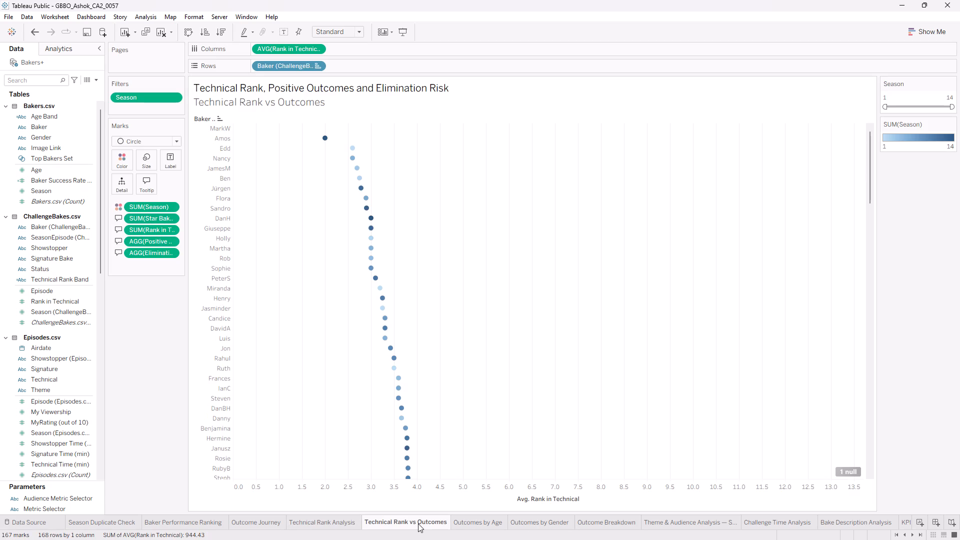
pyautogui.click(131, 136)
pyautogui.click(131, 136)
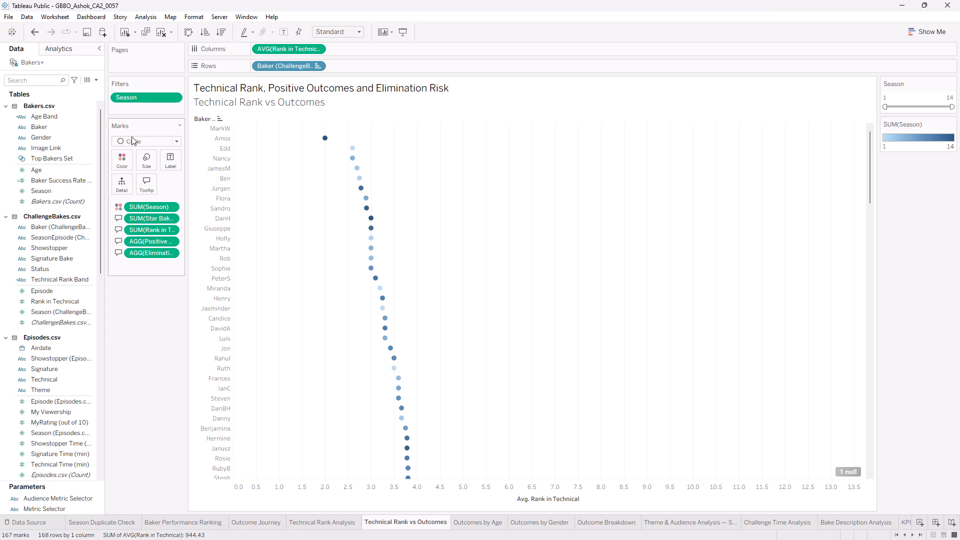
pyautogui.click(134, 129)
pyautogui.click(129, 155)
pyautogui.click(167, 195)
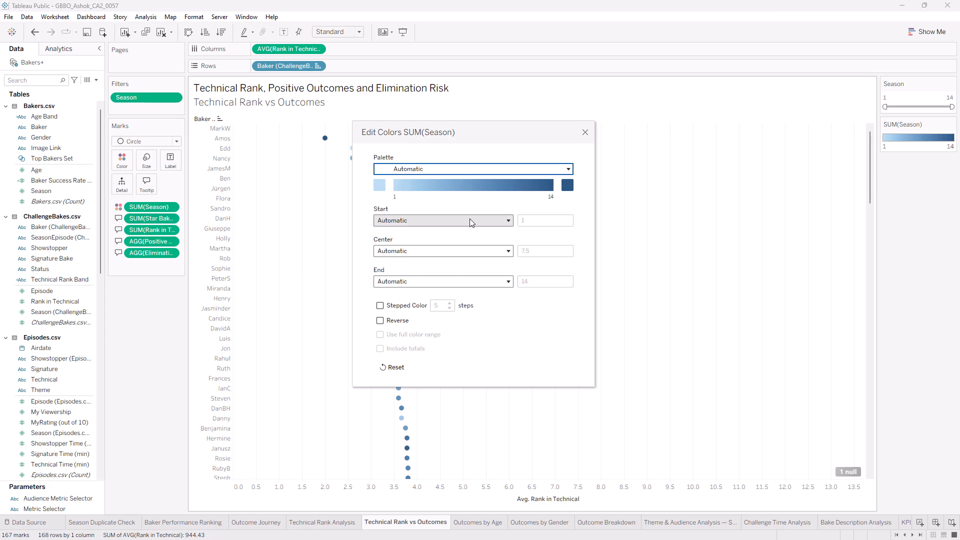
pyautogui.click(469, 219)
pyautogui.click(465, 222)
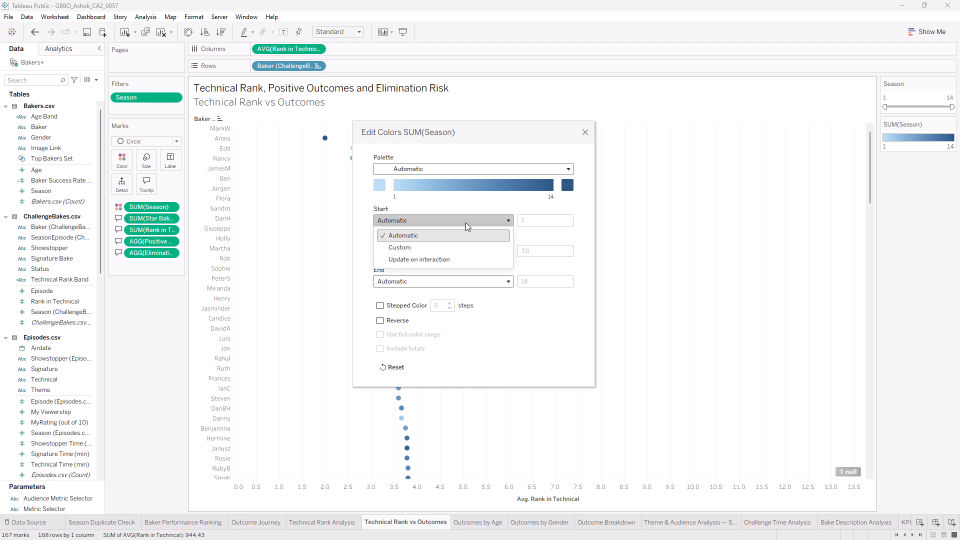
pyautogui.click(461, 167)
pyautogui.click(428, 270)
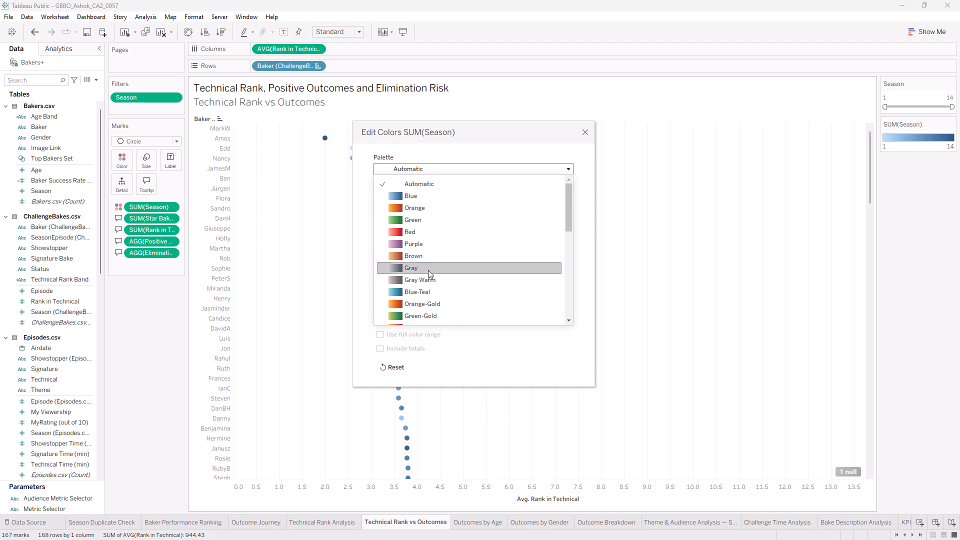
pyautogui.click(437, 169)
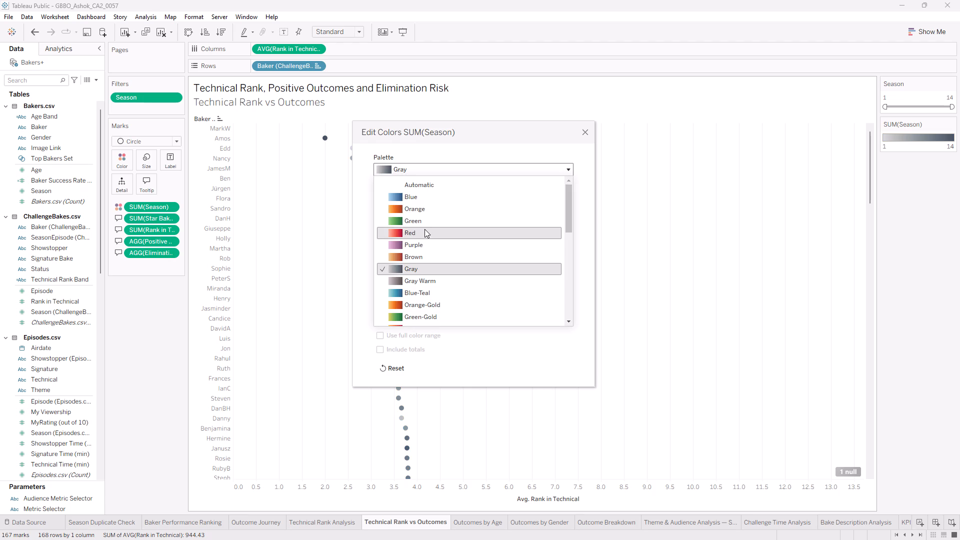
pyautogui.click(424, 221)
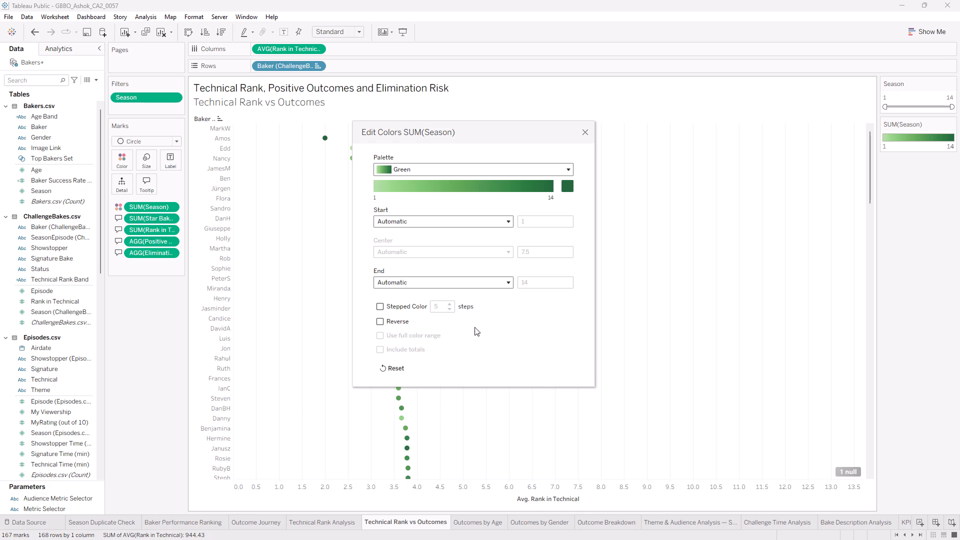
pyautogui.click(586, 132)
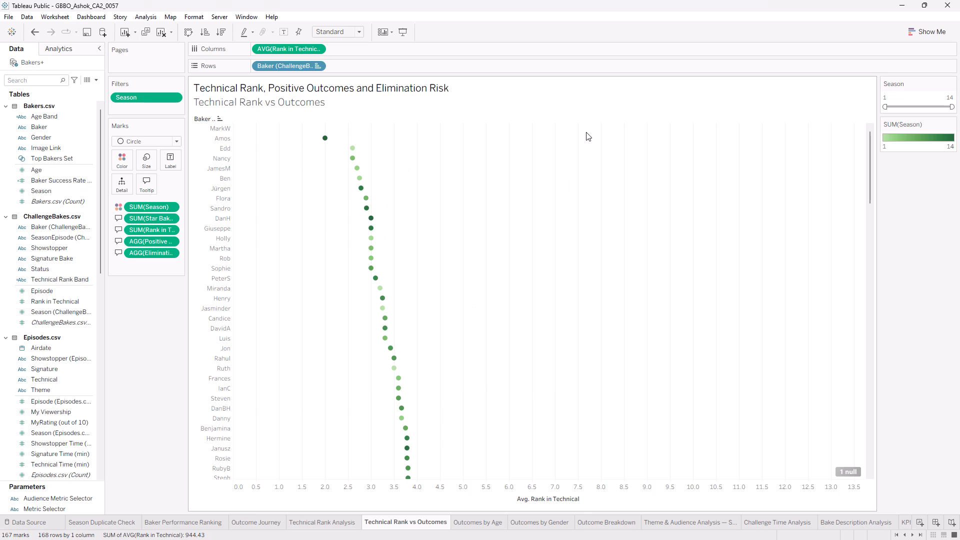
# Enlarge the circle marks on the Technical Rank vs Outcomes worksheet to the middle of the size range.
pyautogui.click(147, 167)
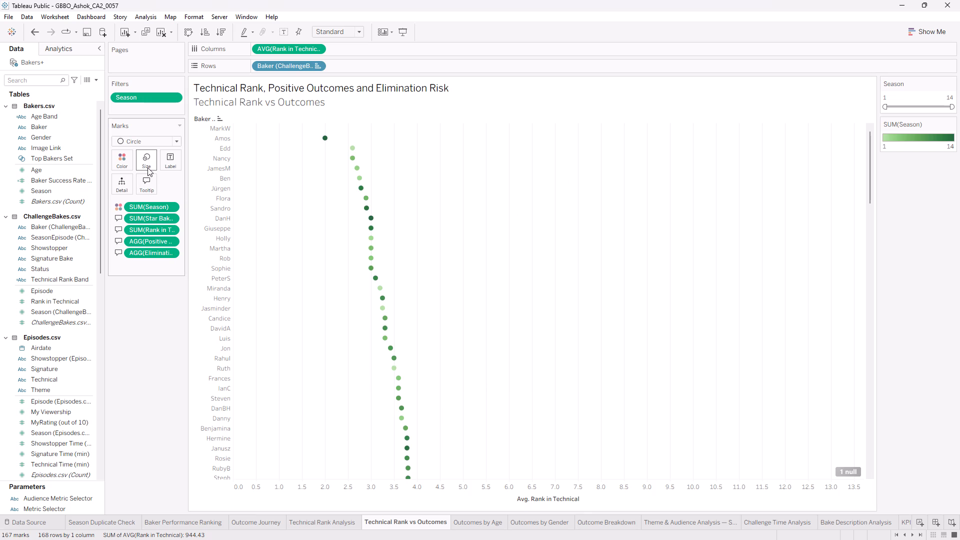
pyautogui.click(186, 183)
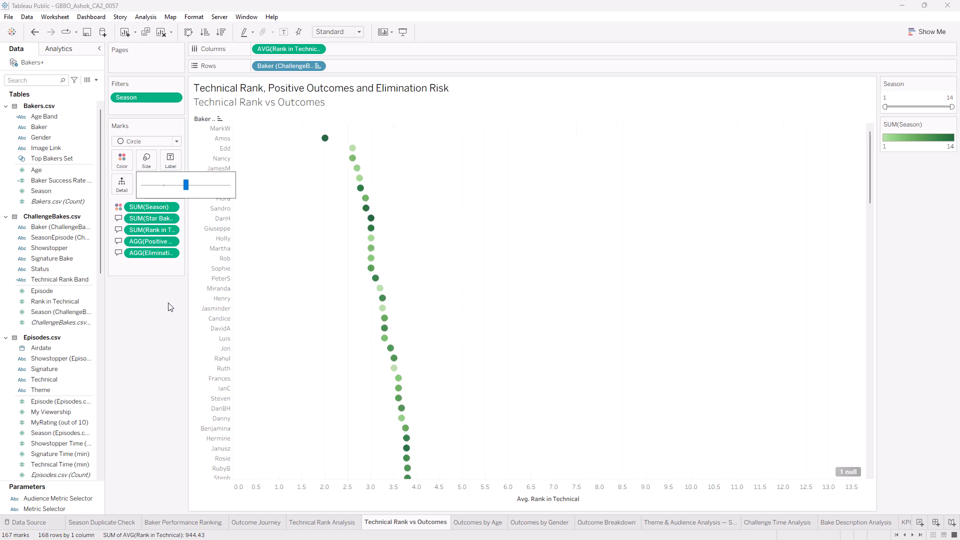
pyautogui.click(167, 306)
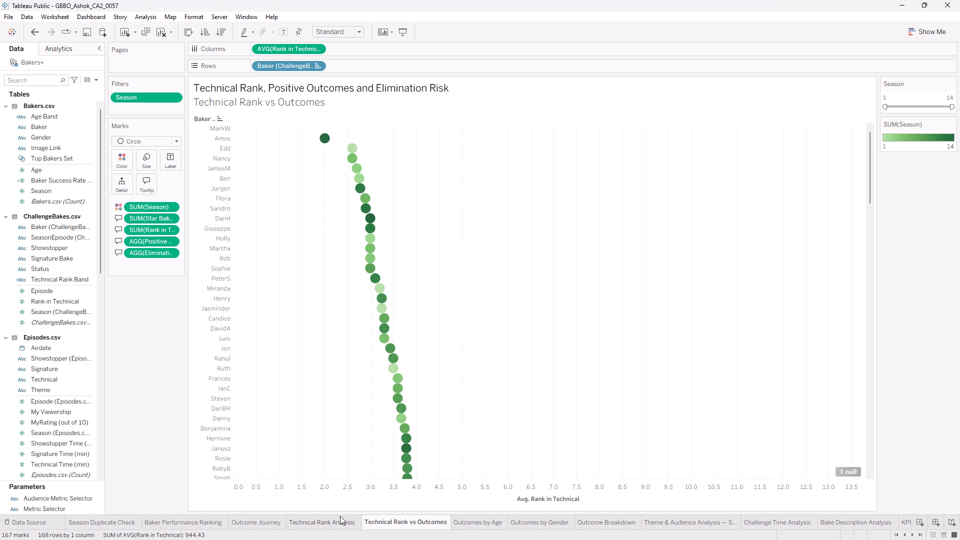
# Recolour the bars of the Outcomes by Age worksheet light teal.
pyautogui.click(334, 523)
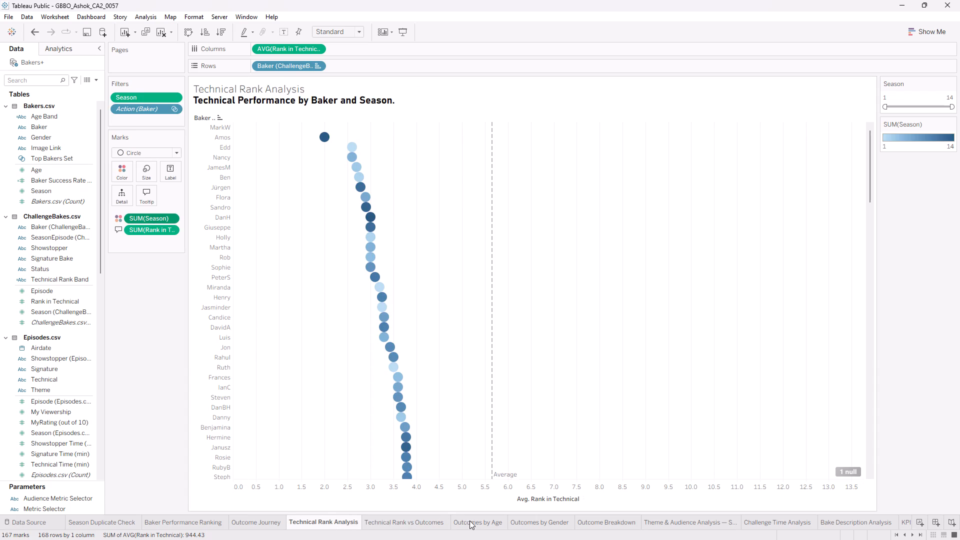
pyautogui.click(473, 523)
pyautogui.click(116, 162)
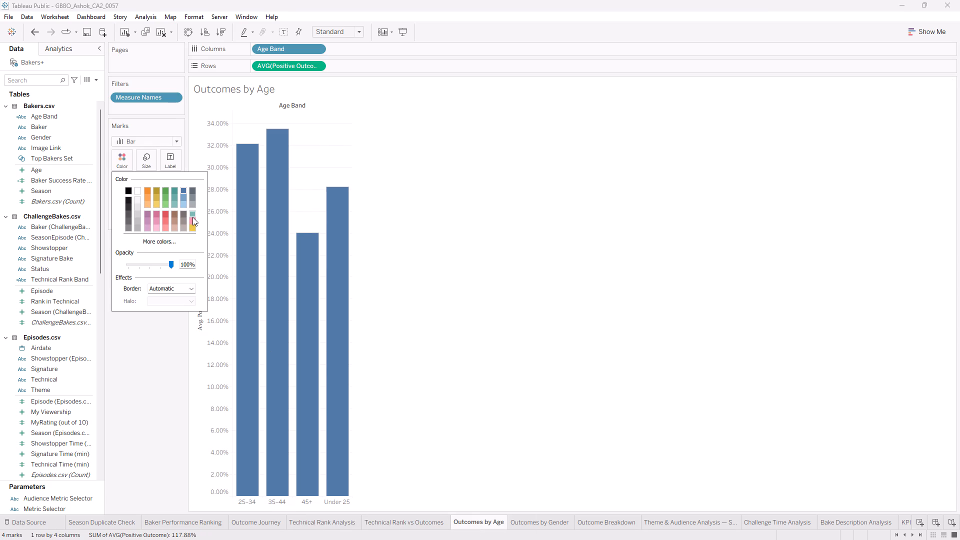
pyautogui.click(192, 217)
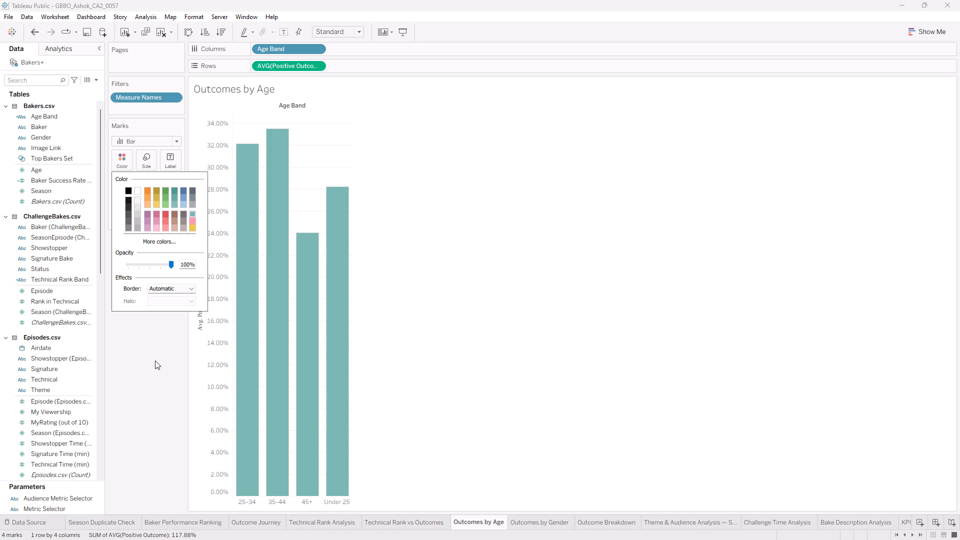
pyautogui.click(155, 360)
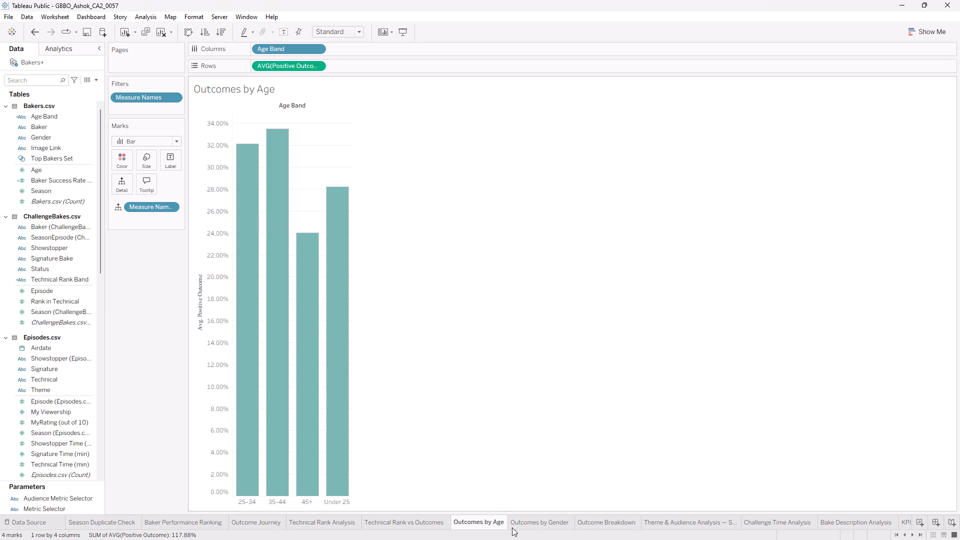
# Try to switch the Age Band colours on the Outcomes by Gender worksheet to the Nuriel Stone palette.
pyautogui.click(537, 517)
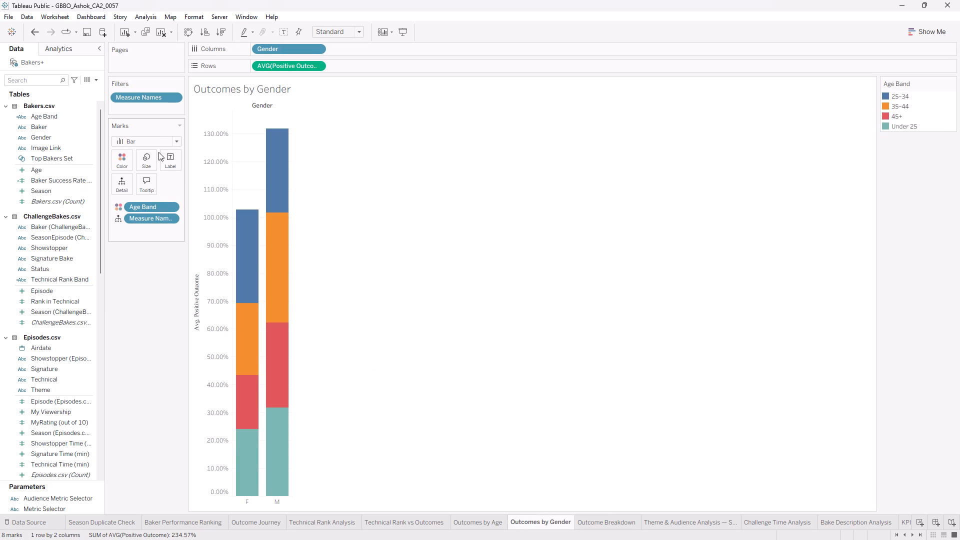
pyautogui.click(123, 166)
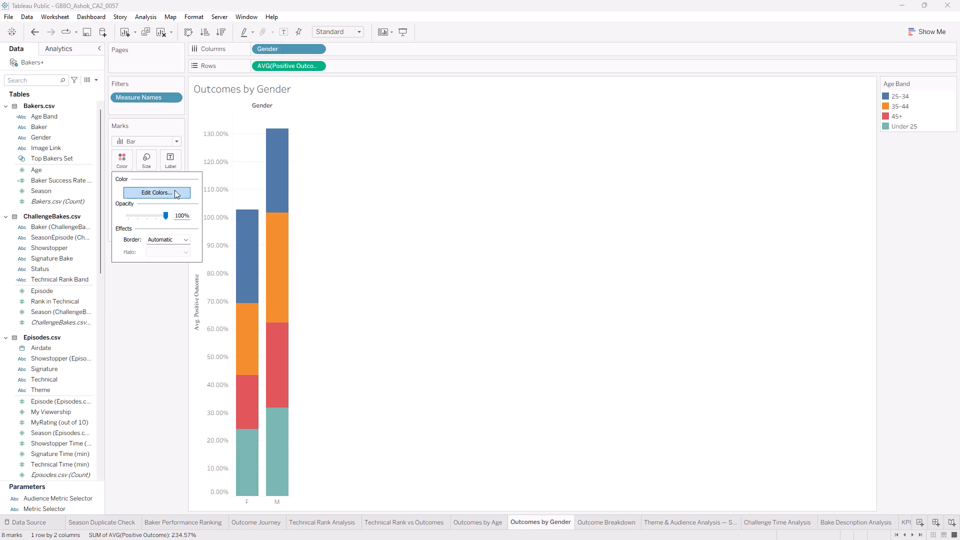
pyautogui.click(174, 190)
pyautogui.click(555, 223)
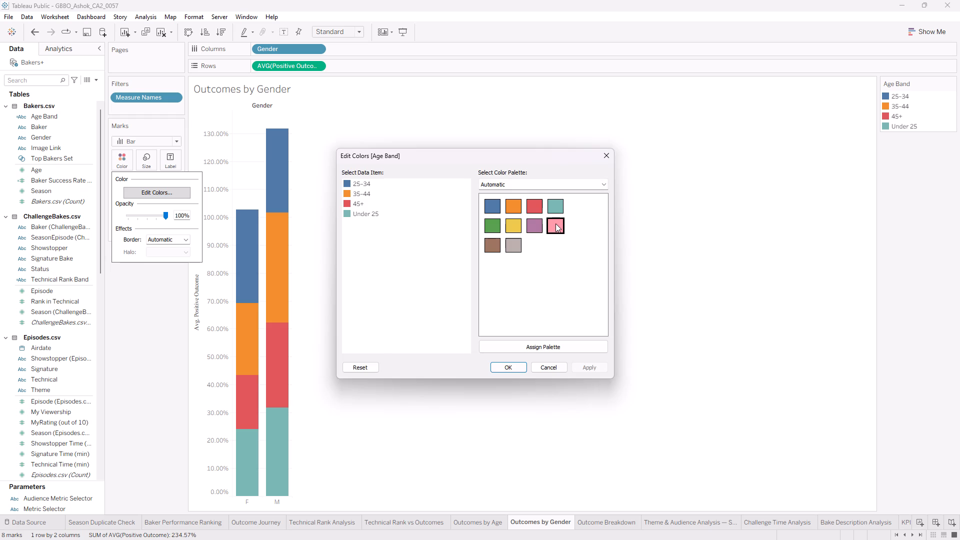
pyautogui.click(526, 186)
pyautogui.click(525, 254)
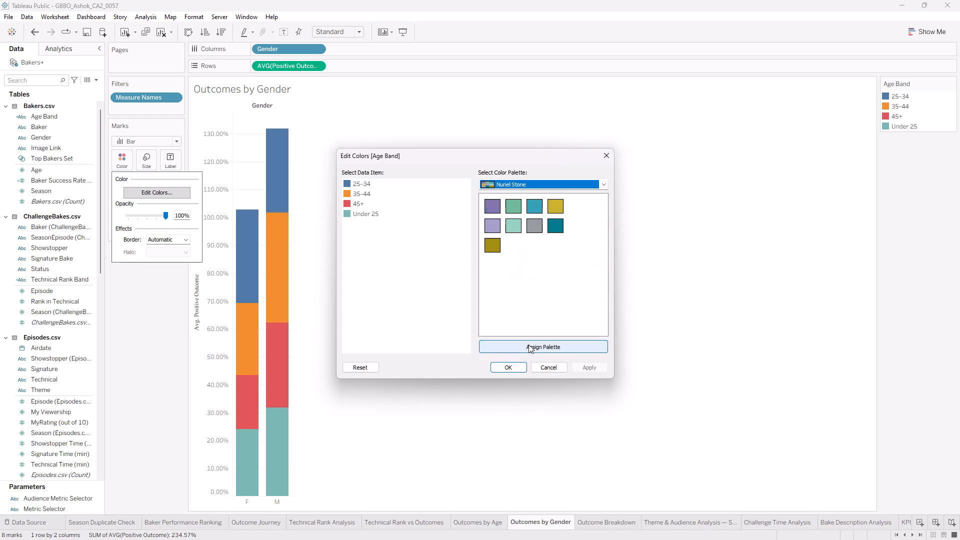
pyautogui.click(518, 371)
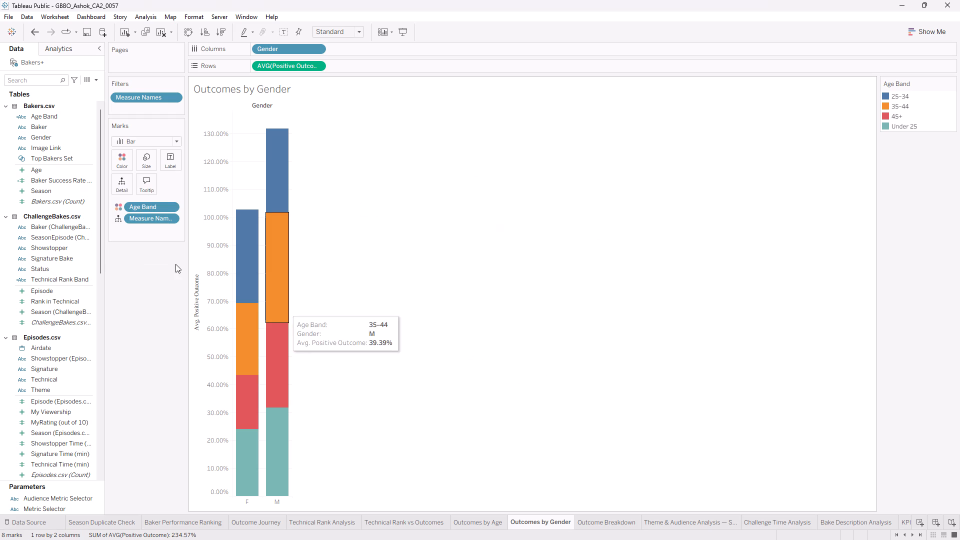
# Assign the Nuriel Stone palette to all Age Band colours on the Outcomes by Gender worksheet and apply it.
pyautogui.click(117, 210)
pyautogui.click(157, 218)
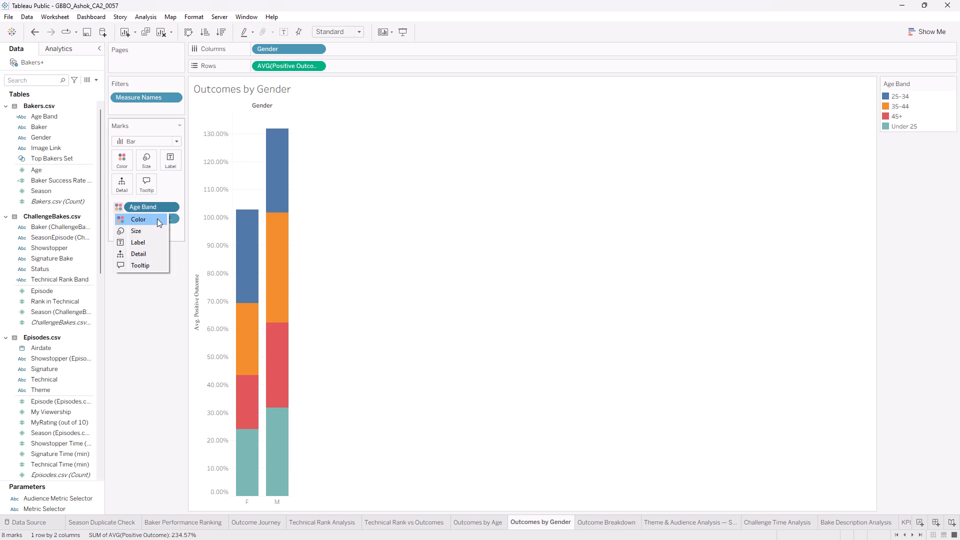
pyautogui.click(114, 206)
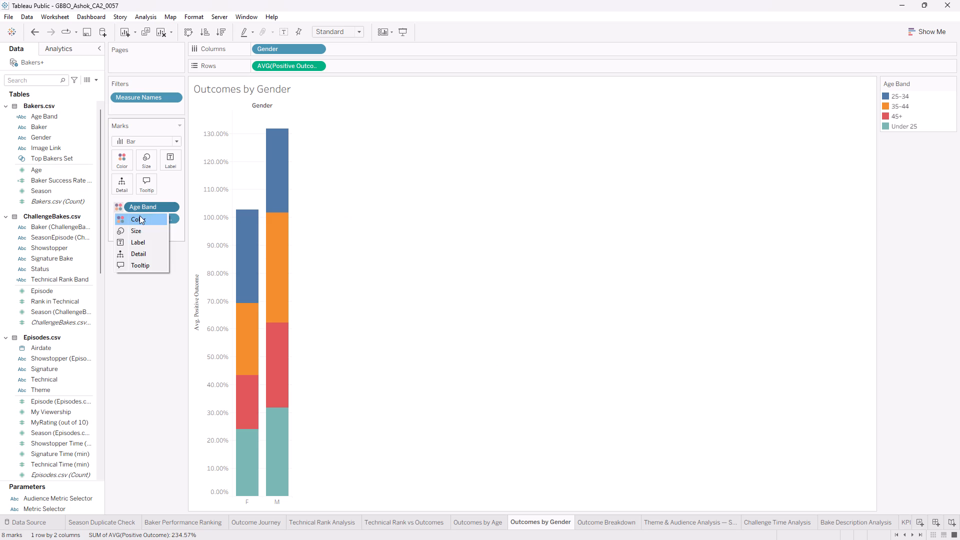
pyautogui.click(139, 216)
pyautogui.click(117, 154)
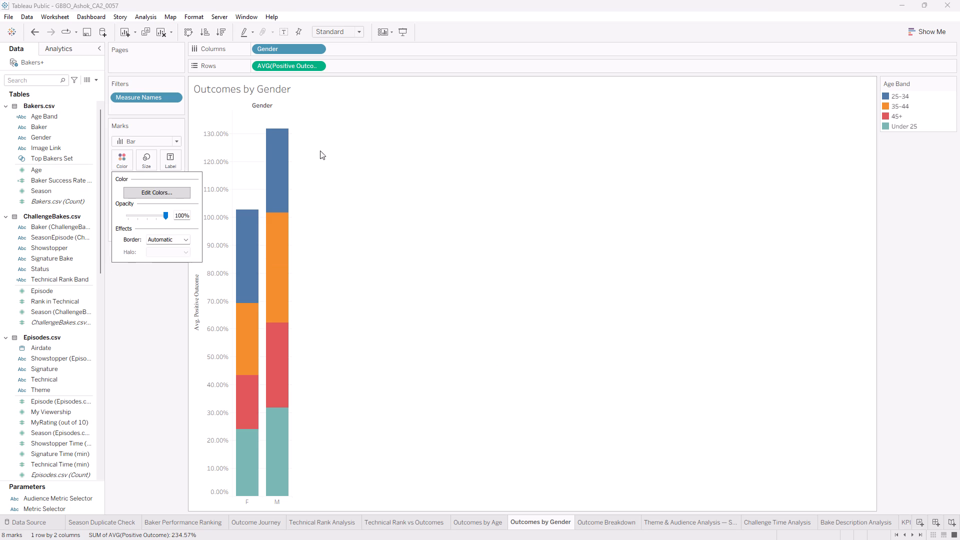
pyautogui.click(168, 188)
pyautogui.click(492, 179)
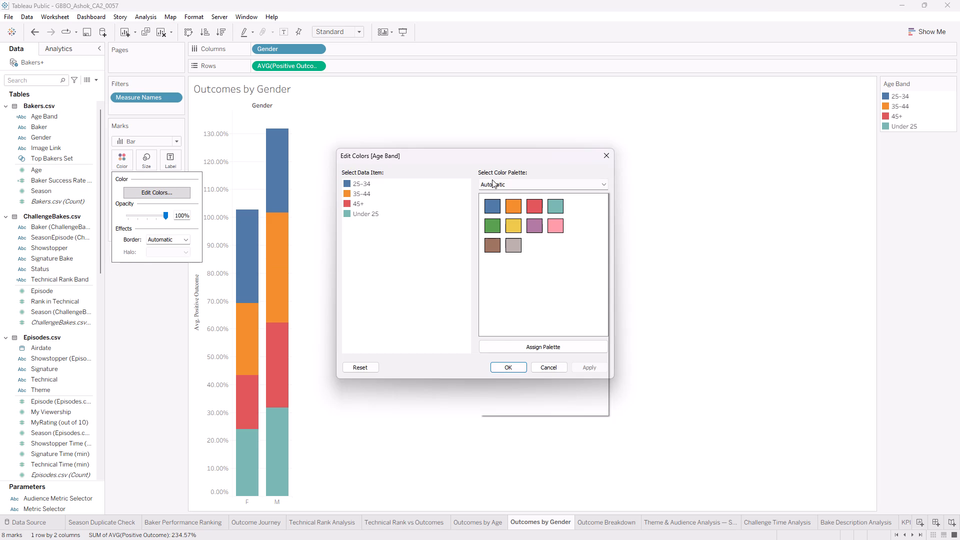
pyautogui.click(529, 250)
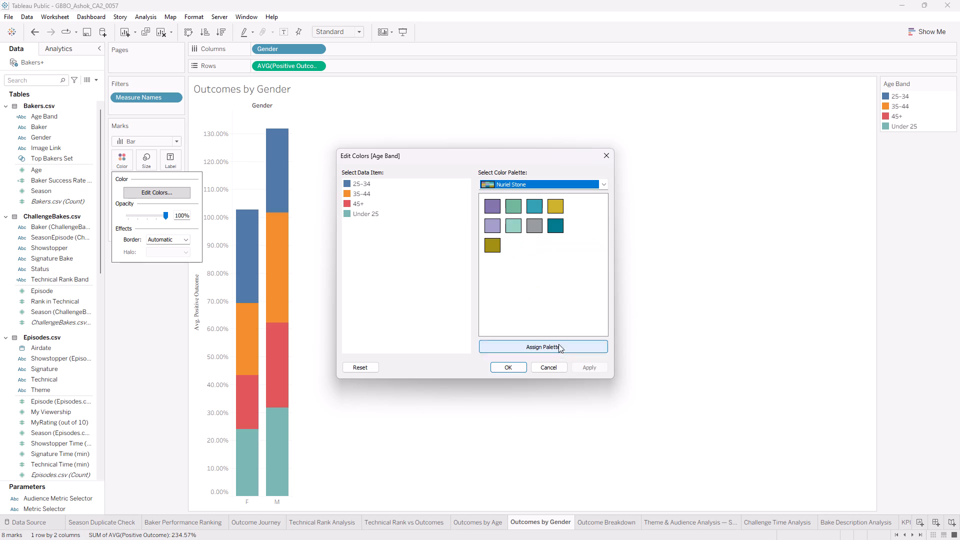
pyautogui.click(525, 261)
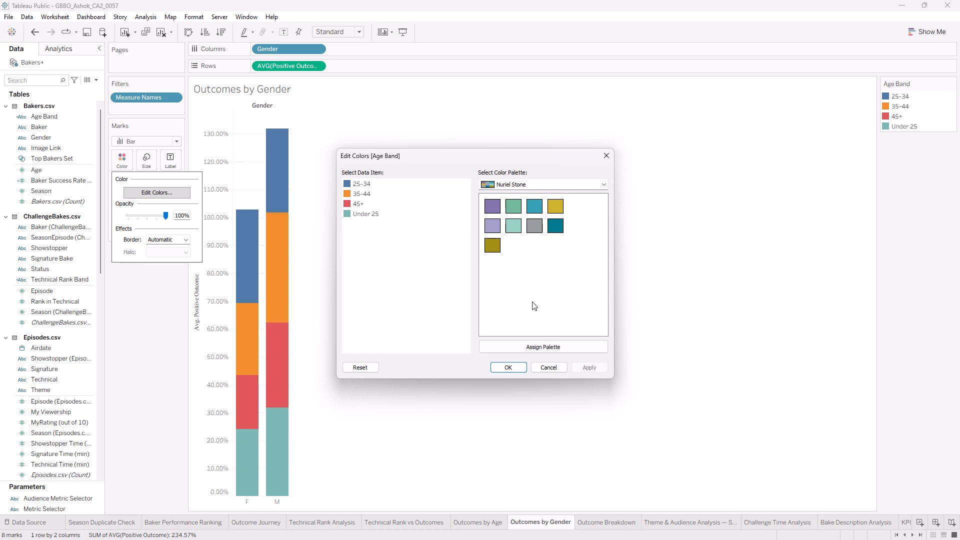
pyautogui.click(535, 345)
pyautogui.click(590, 373)
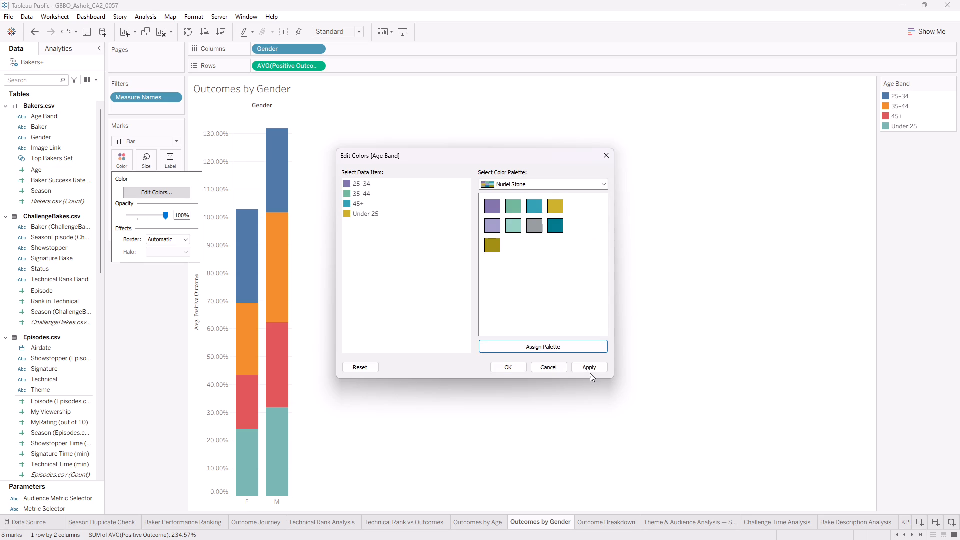
pyautogui.click(589, 366)
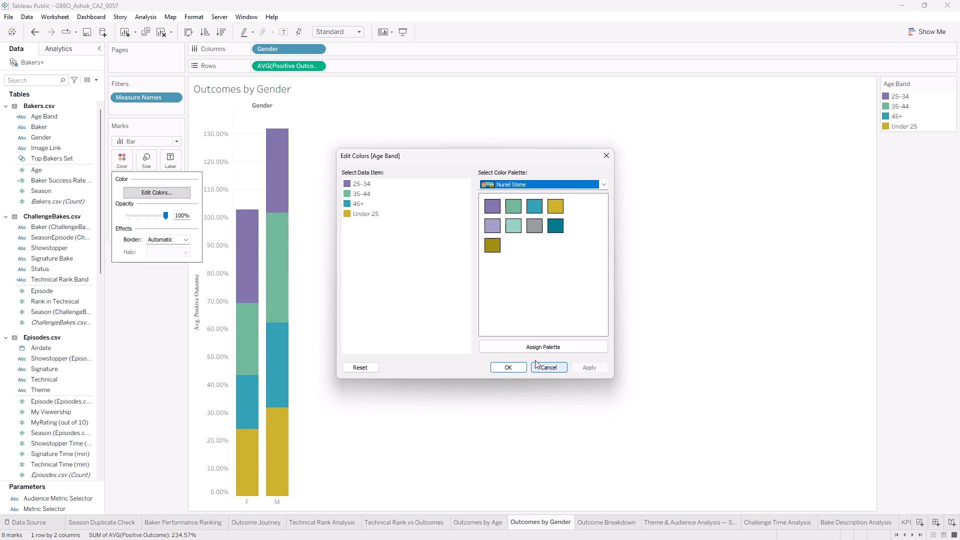
# Accept the Age Band colour changes on the Outcomes by Gender worksheet.
pyautogui.click(518, 367)
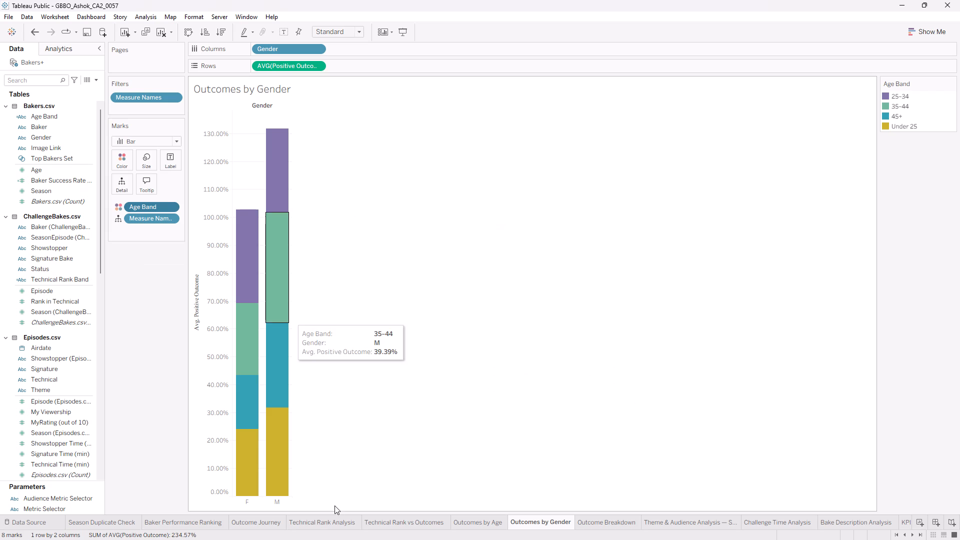
# Assign the Blue-Red-Brown palette to the Outcome Category colours on the Outcome Journey worksheet.
pyautogui.click(315, 518)
pyautogui.click(270, 525)
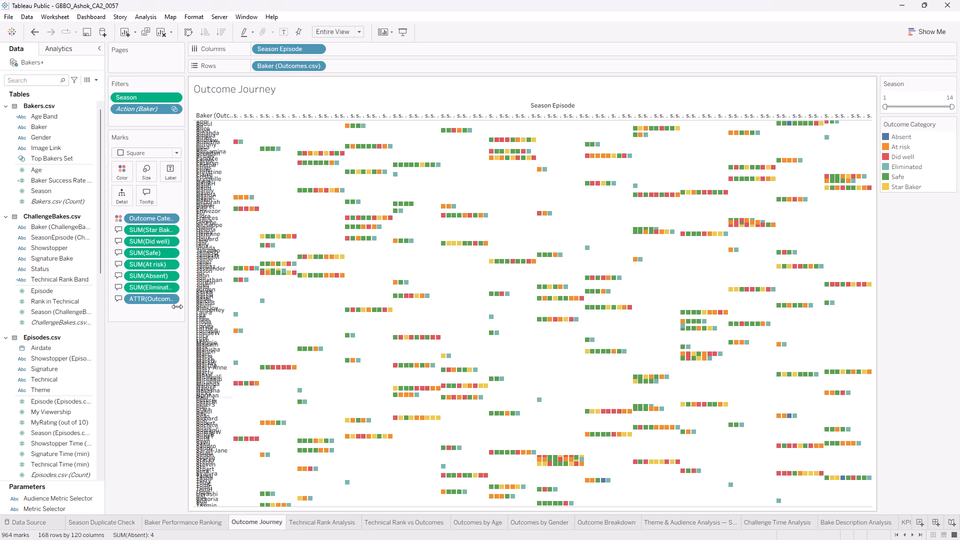
pyautogui.click(124, 168)
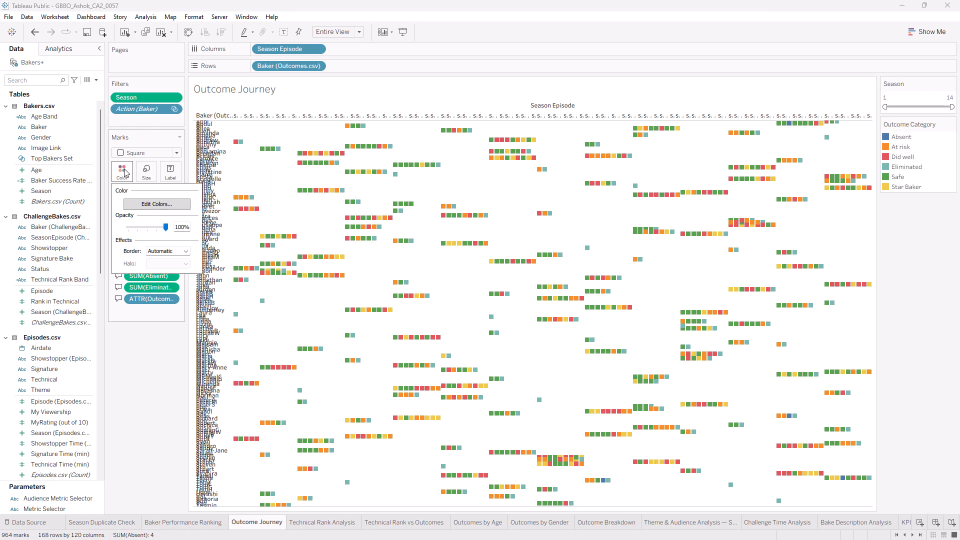
pyautogui.click(167, 206)
pyautogui.click(563, 188)
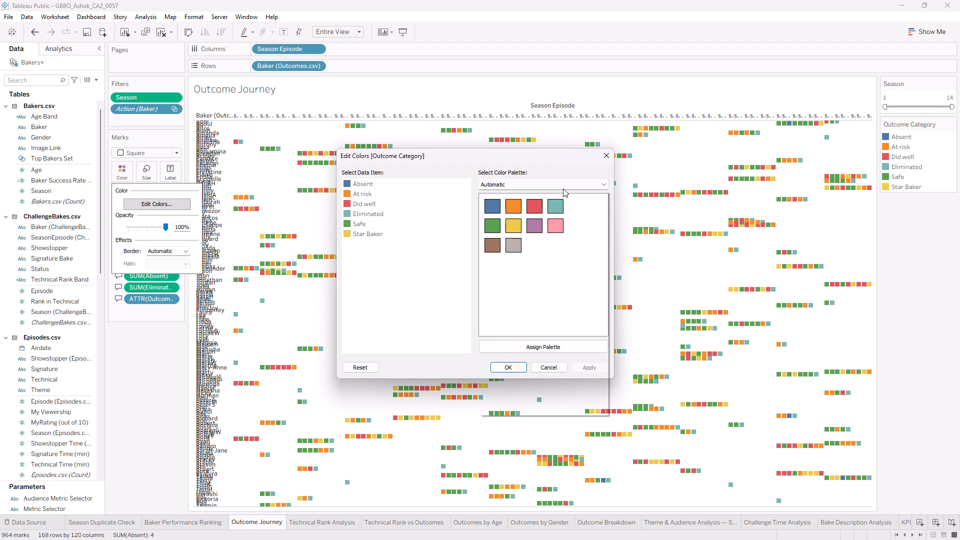
pyautogui.click(538, 292)
pyautogui.click(561, 343)
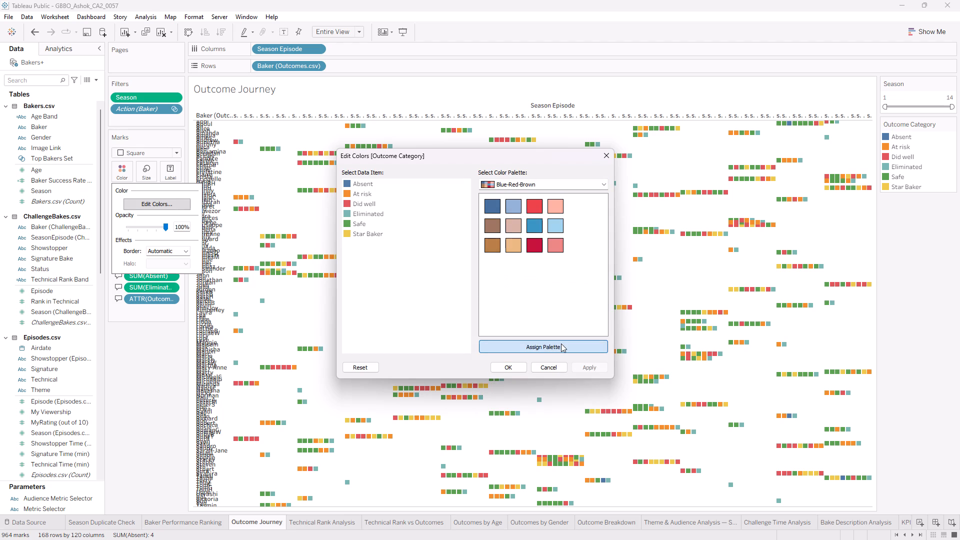
pyautogui.click(588, 371)
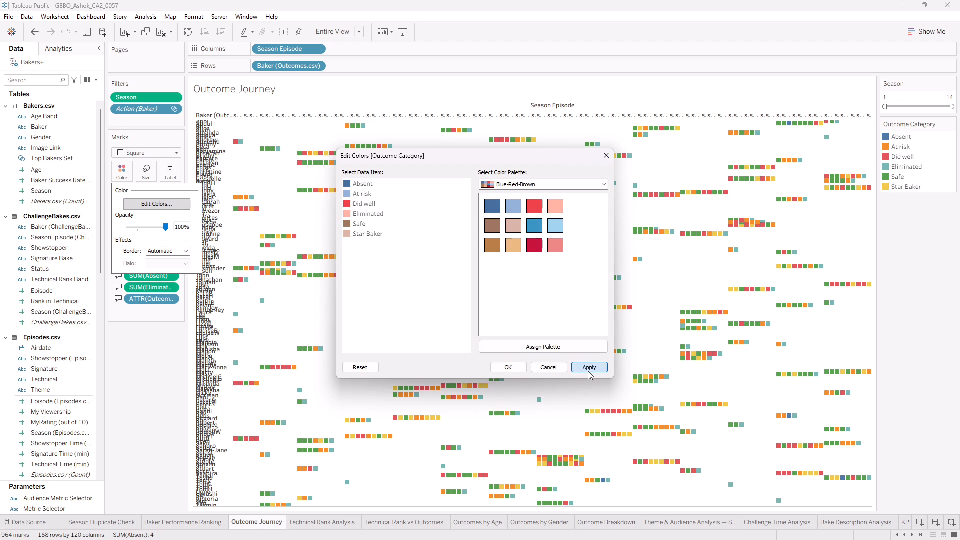
pyautogui.click(506, 364)
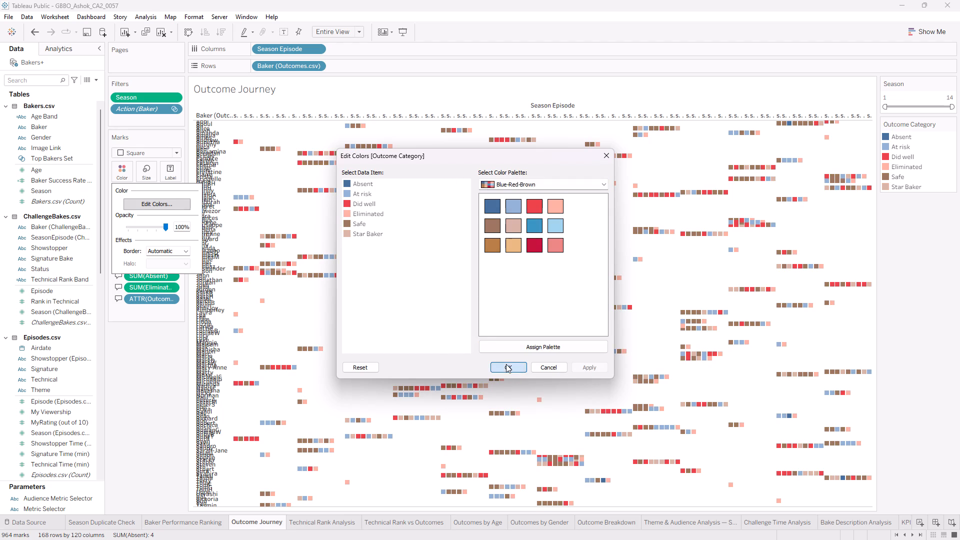
# Set the Audience Metric Selector on the Theme & Audience Analysis worksheet to Average Viewership.
pyautogui.click(463, 522)
pyautogui.click(537, 528)
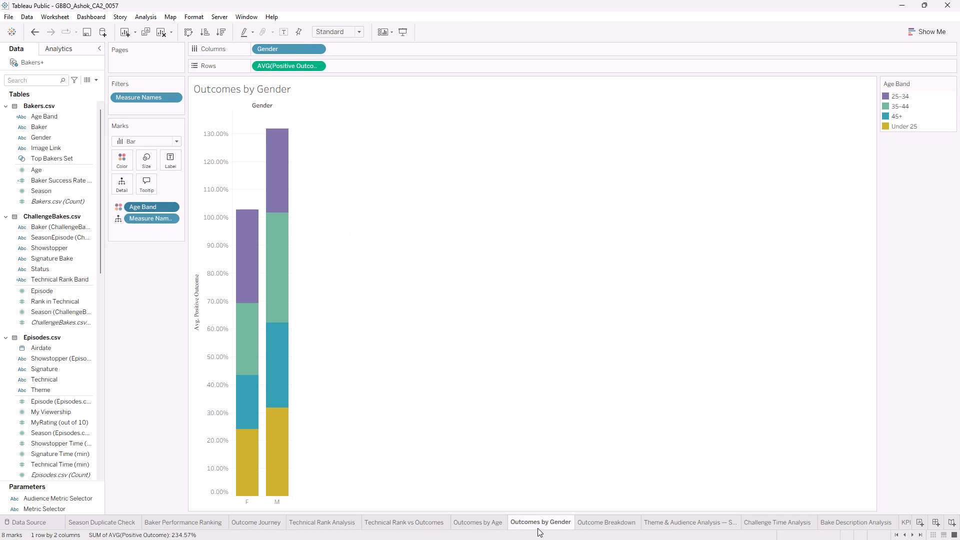
pyautogui.click(600, 518)
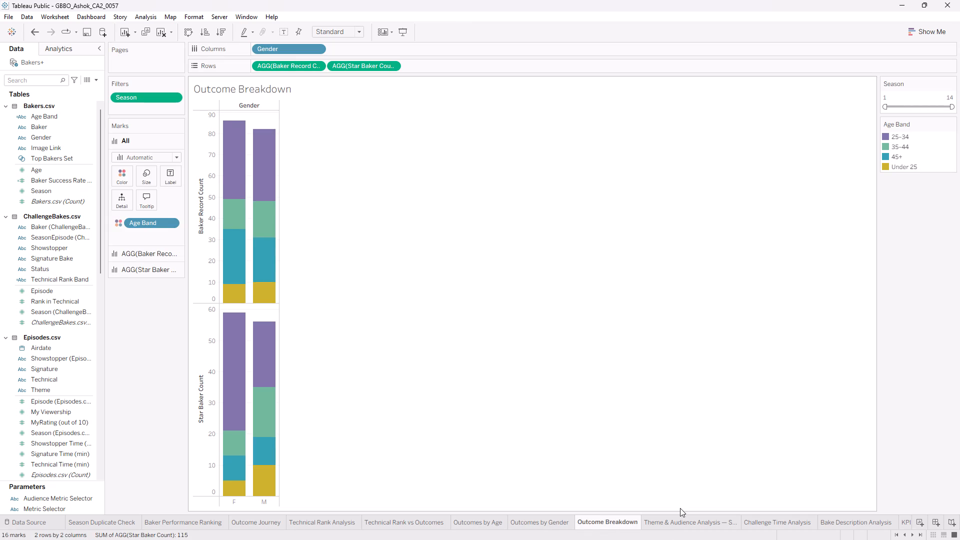
pyautogui.click(679, 524)
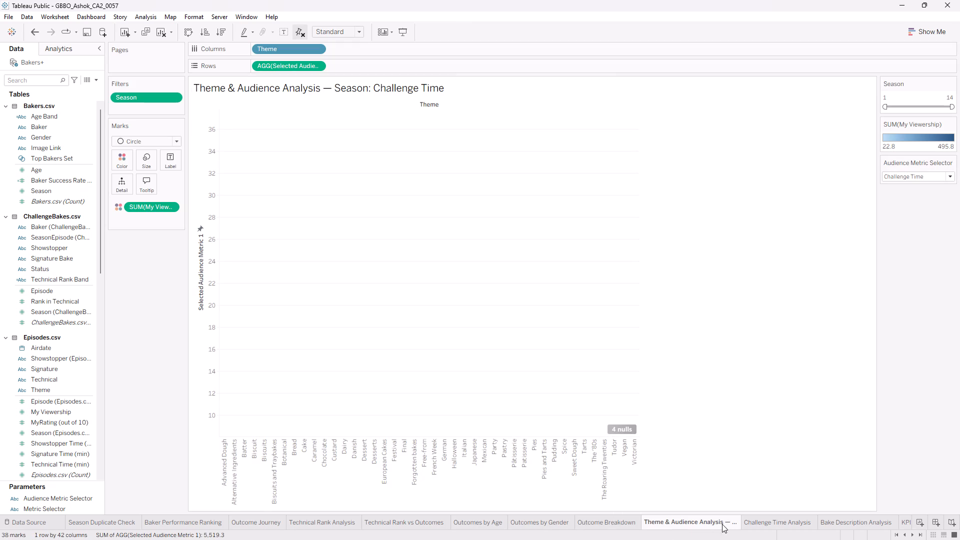
pyautogui.scroll(-2, 457, 318)
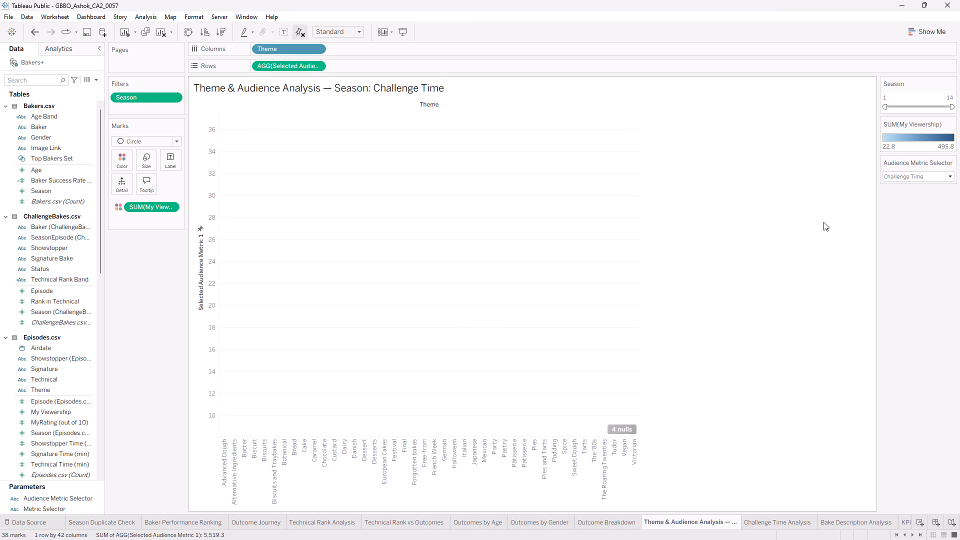
pyautogui.click(910, 177)
pyautogui.click(910, 186)
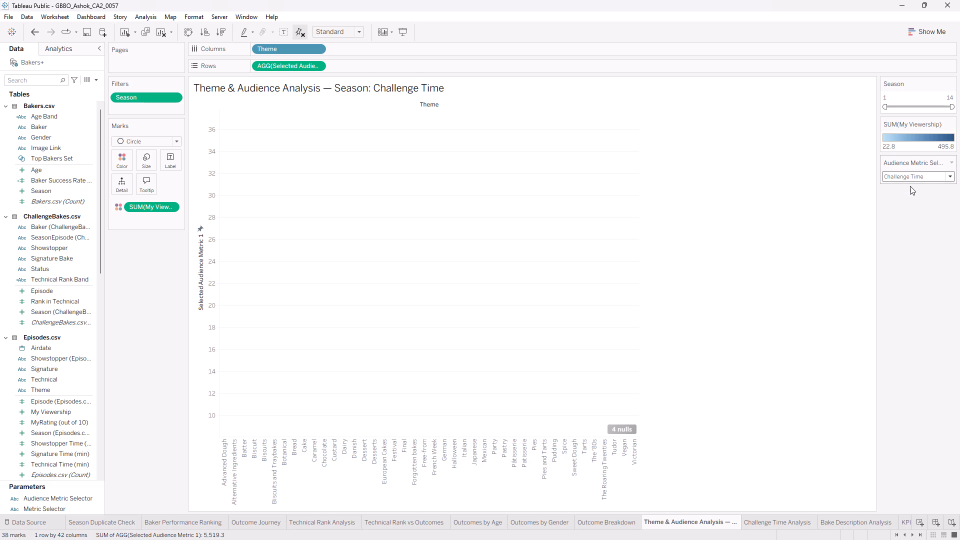
pyautogui.click(910, 175)
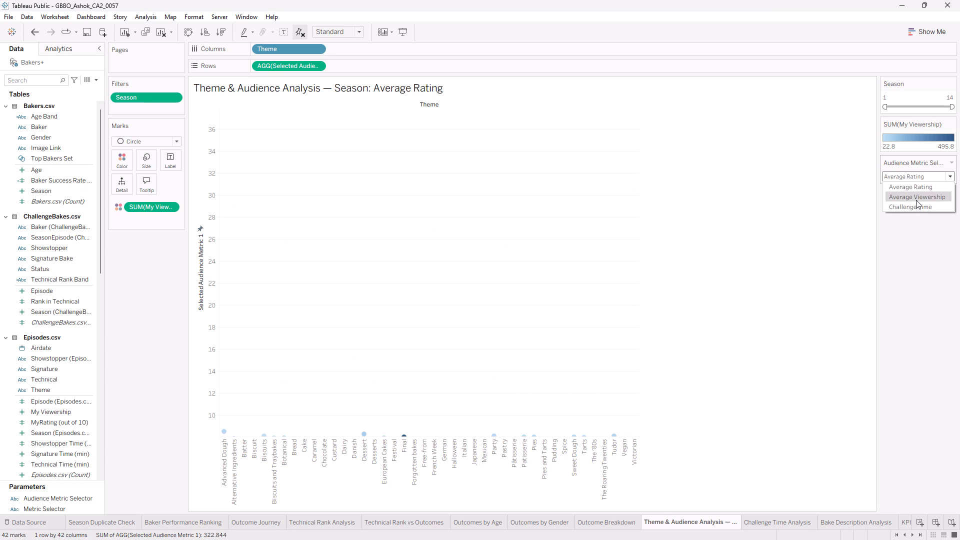
pyautogui.click(916, 200)
pyautogui.click(436, 204)
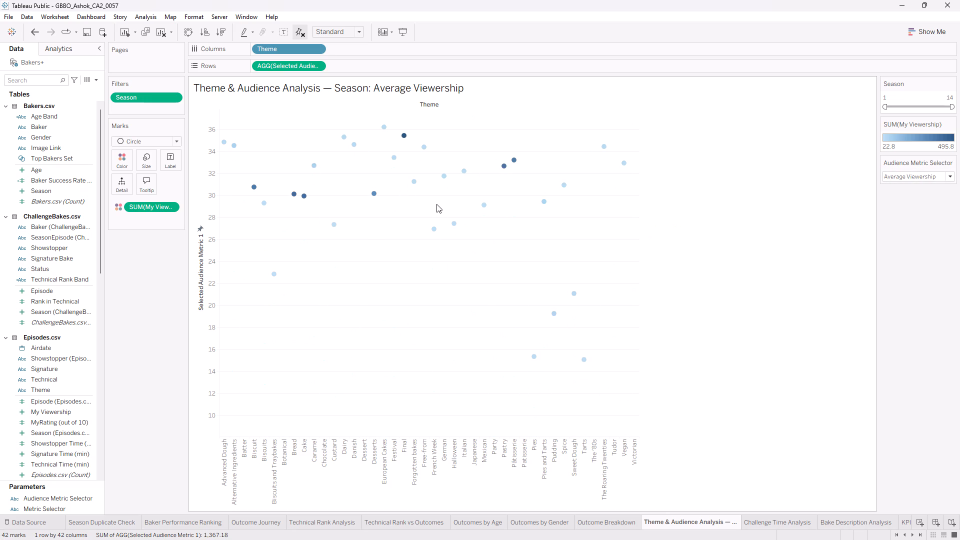
# Enlarge the circle marks on the Theme & Audience Analysis worksheet to about the middle of the size range.
pyautogui.click(122, 159)
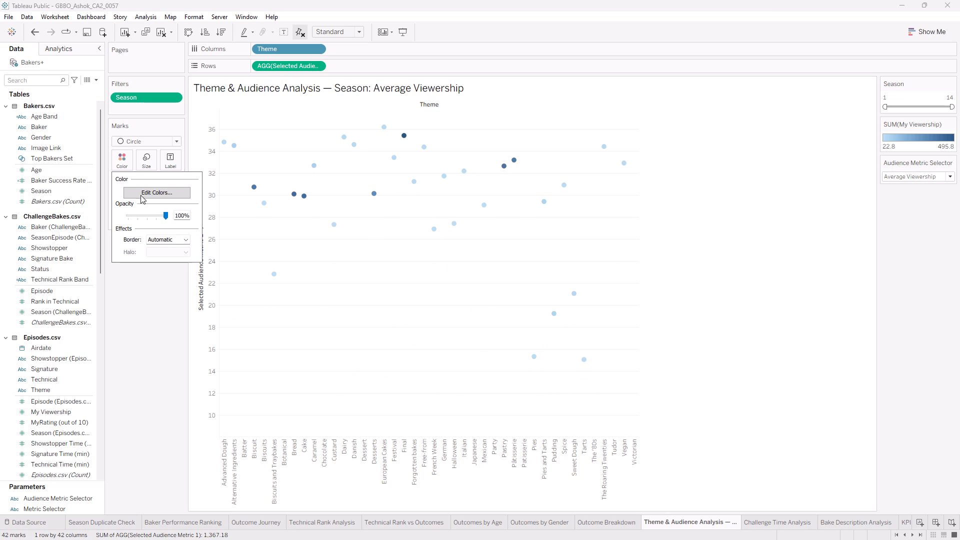
pyautogui.click(140, 155)
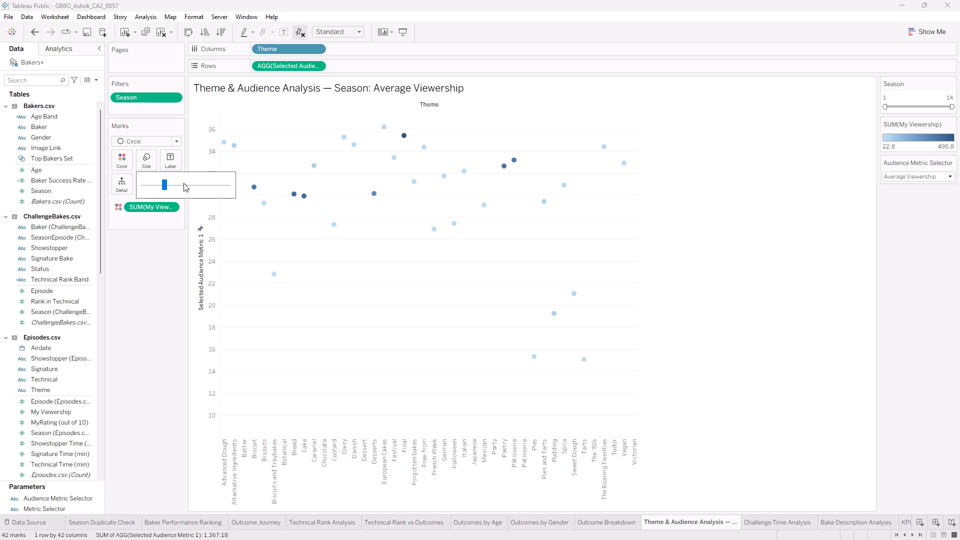
pyautogui.click(183, 182)
pyautogui.click(143, 288)
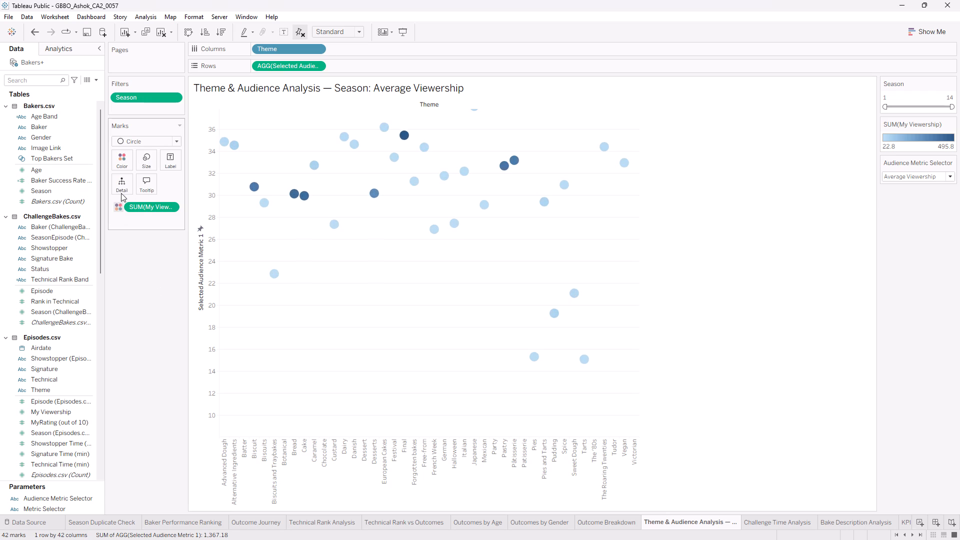
# Apply the Red palette to the My Viewership colours on the Theme & Audience Analysis worksheet.
pyautogui.click(117, 165)
pyautogui.click(152, 191)
pyautogui.click(459, 172)
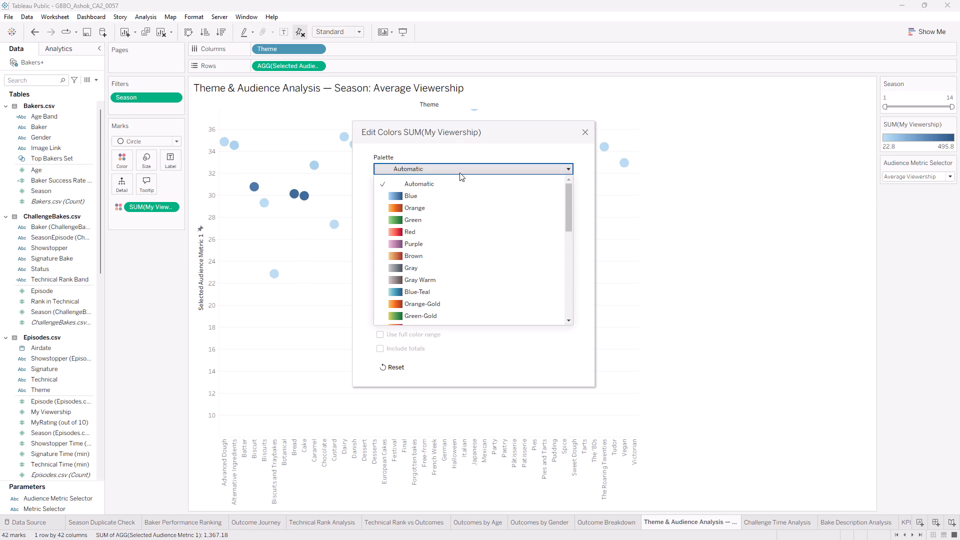
pyautogui.click(445, 236)
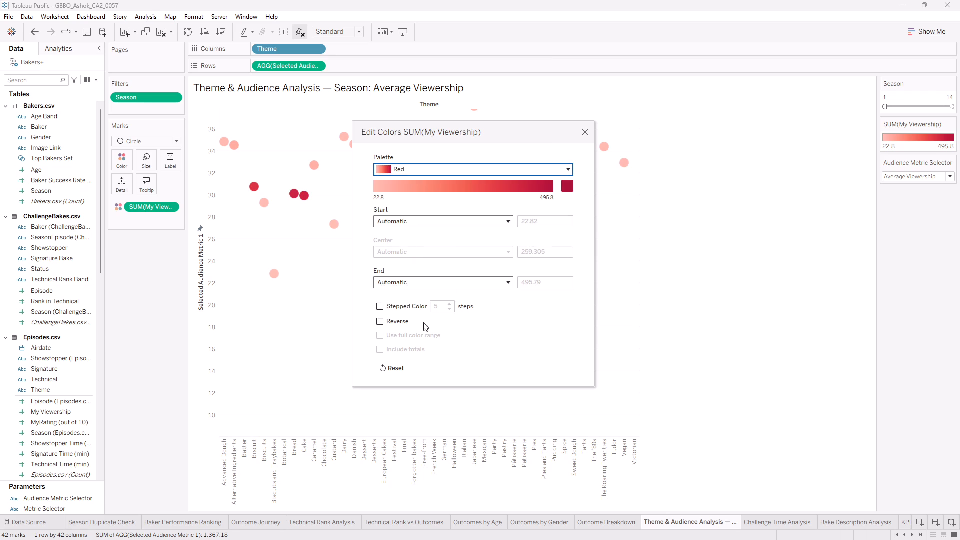
pyautogui.click(584, 133)
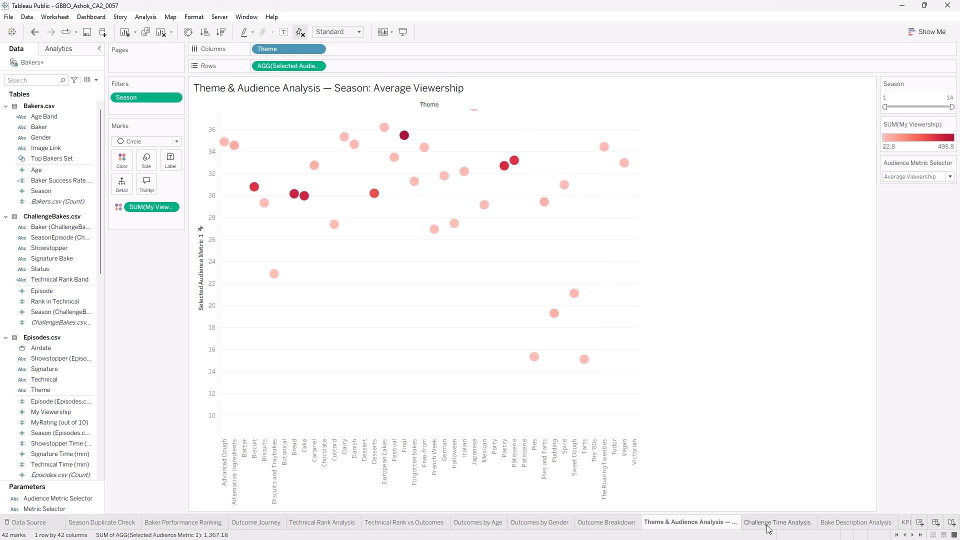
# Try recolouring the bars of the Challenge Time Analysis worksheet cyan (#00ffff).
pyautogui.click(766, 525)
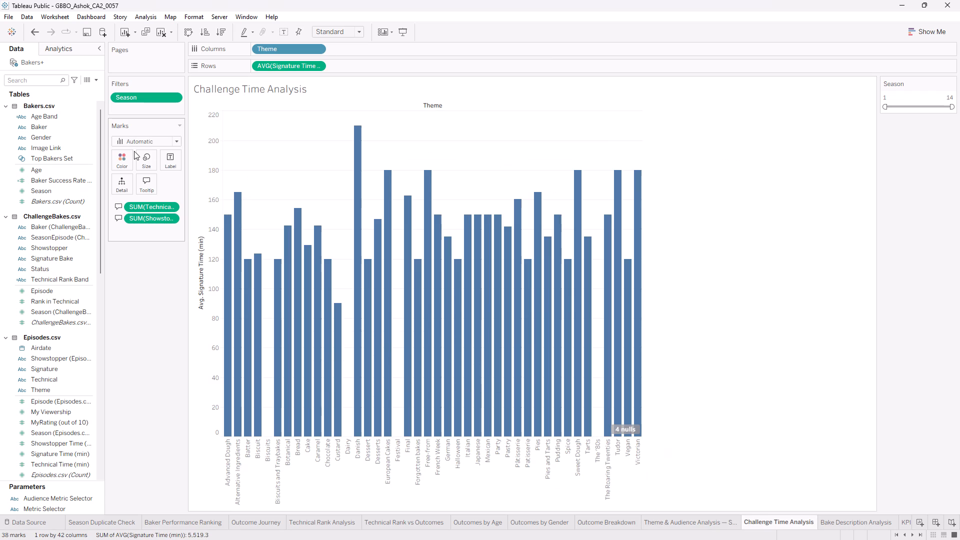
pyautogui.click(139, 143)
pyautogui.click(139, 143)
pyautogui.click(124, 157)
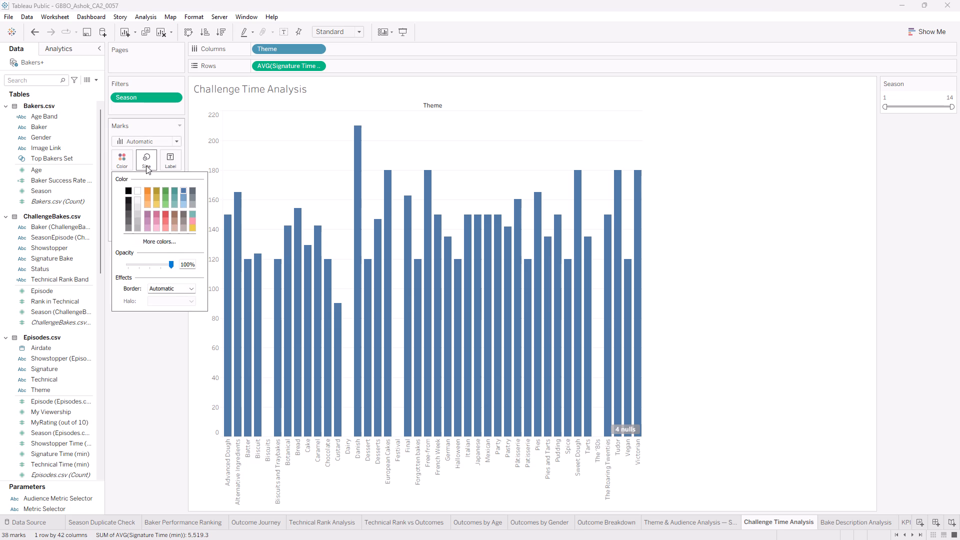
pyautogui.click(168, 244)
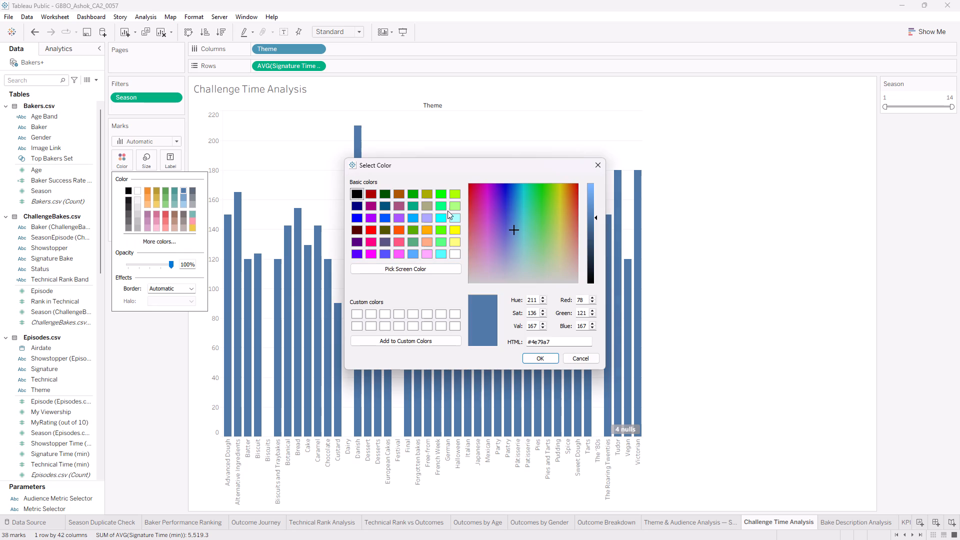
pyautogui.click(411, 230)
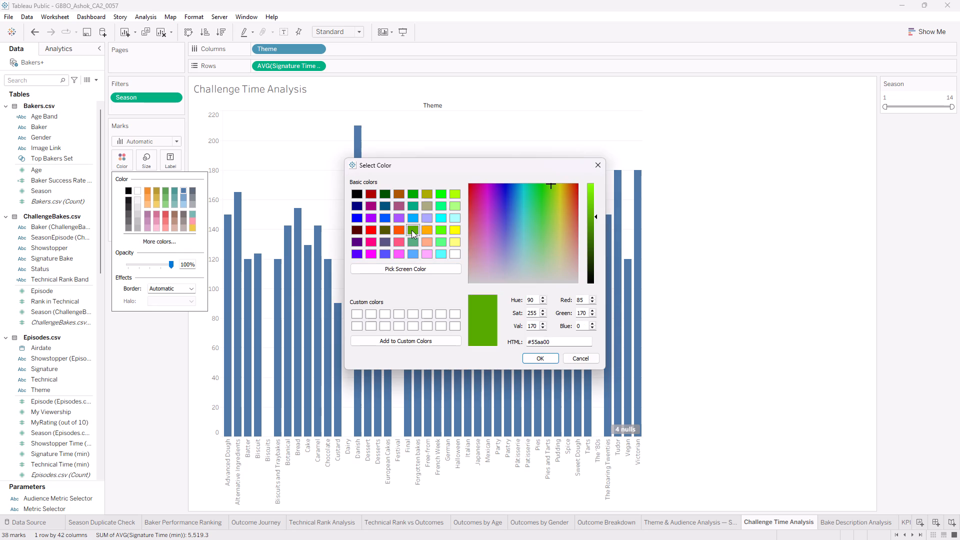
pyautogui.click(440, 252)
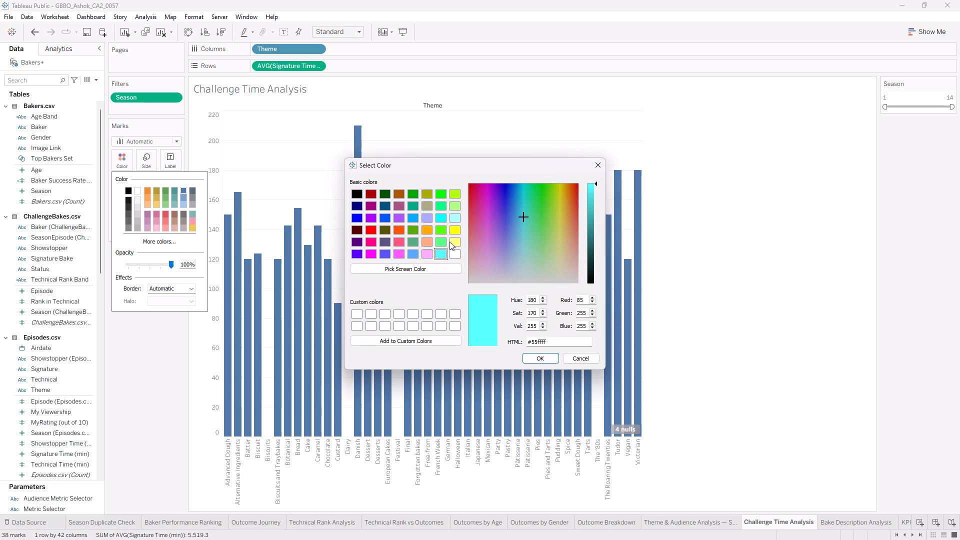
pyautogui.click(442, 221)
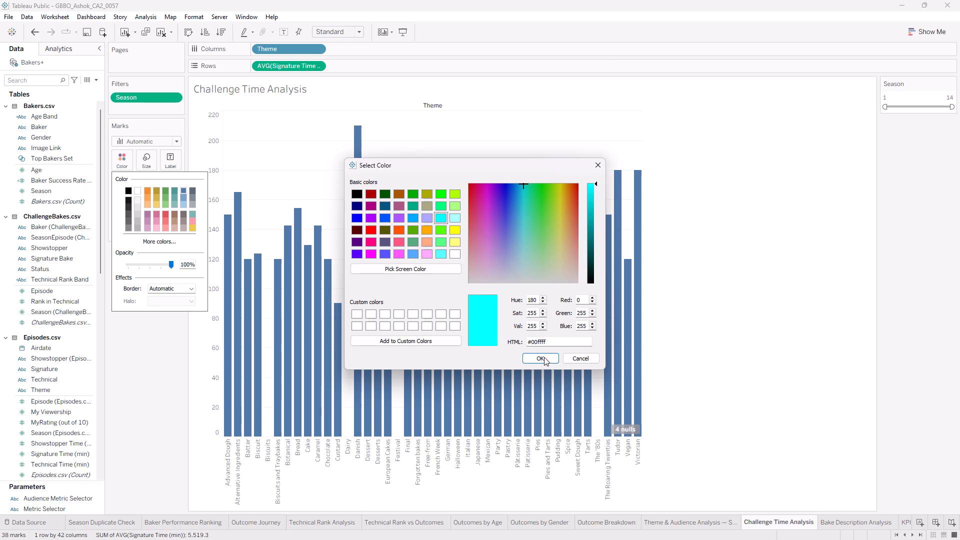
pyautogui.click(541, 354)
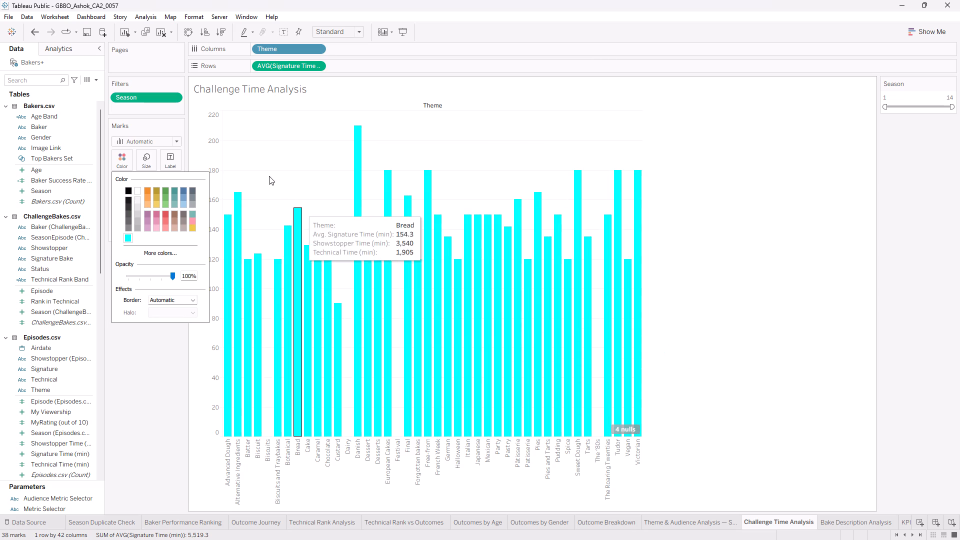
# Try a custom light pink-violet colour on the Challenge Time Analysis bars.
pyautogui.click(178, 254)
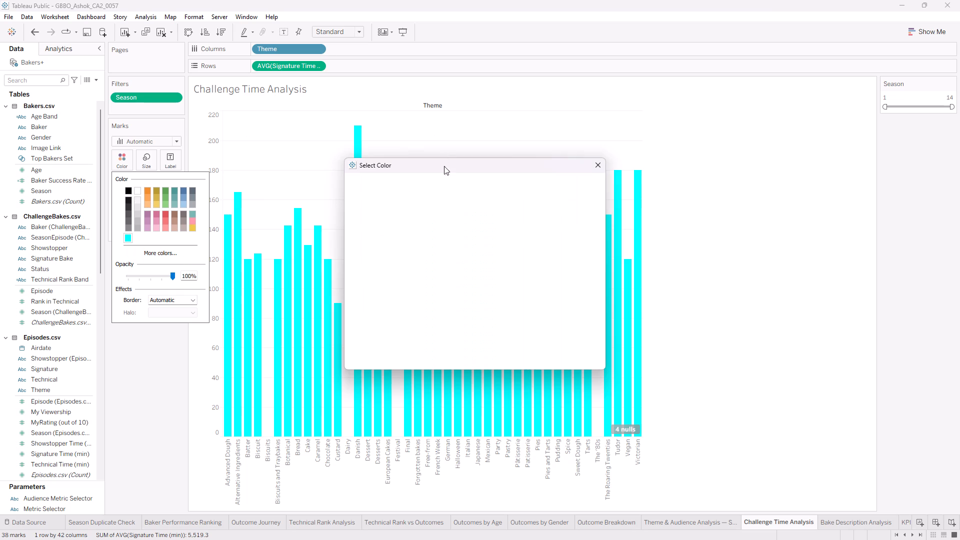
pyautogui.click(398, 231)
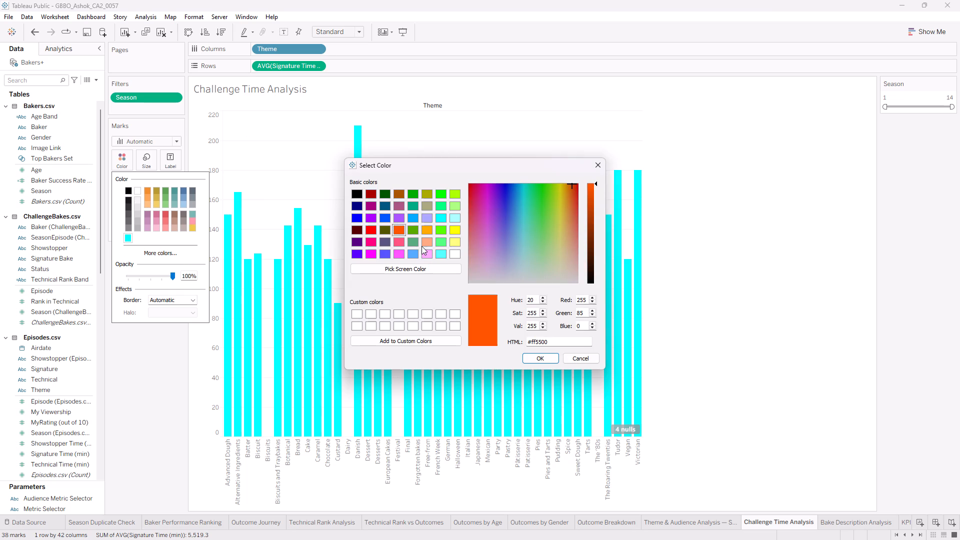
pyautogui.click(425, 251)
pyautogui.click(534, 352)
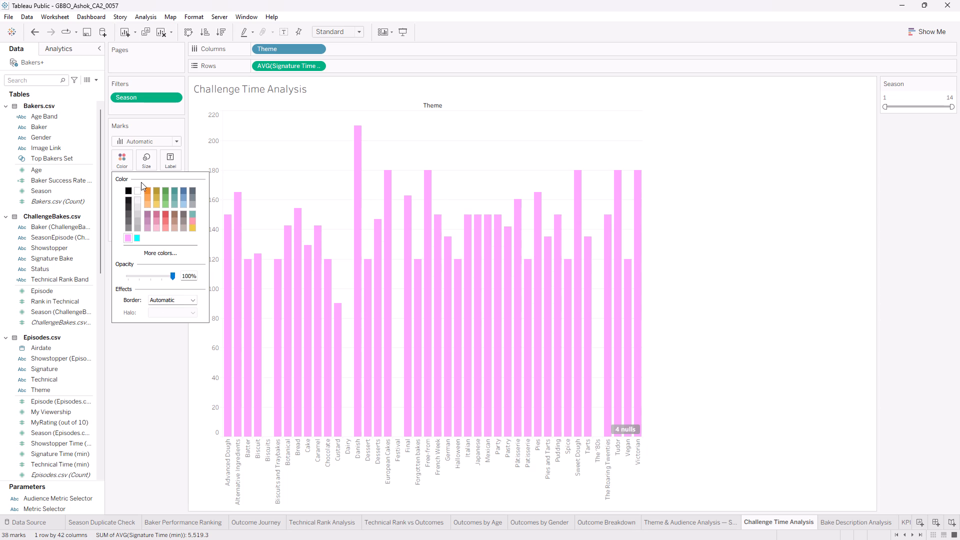
# Recolour the bars of the Challenge Time Analysis worksheet light red.
pyautogui.click(164, 224)
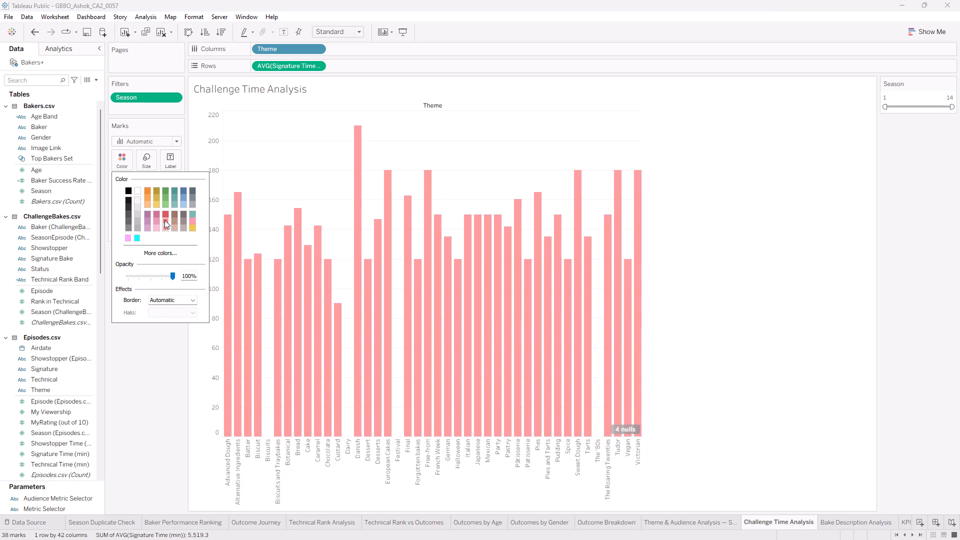
pyautogui.click(724, 314)
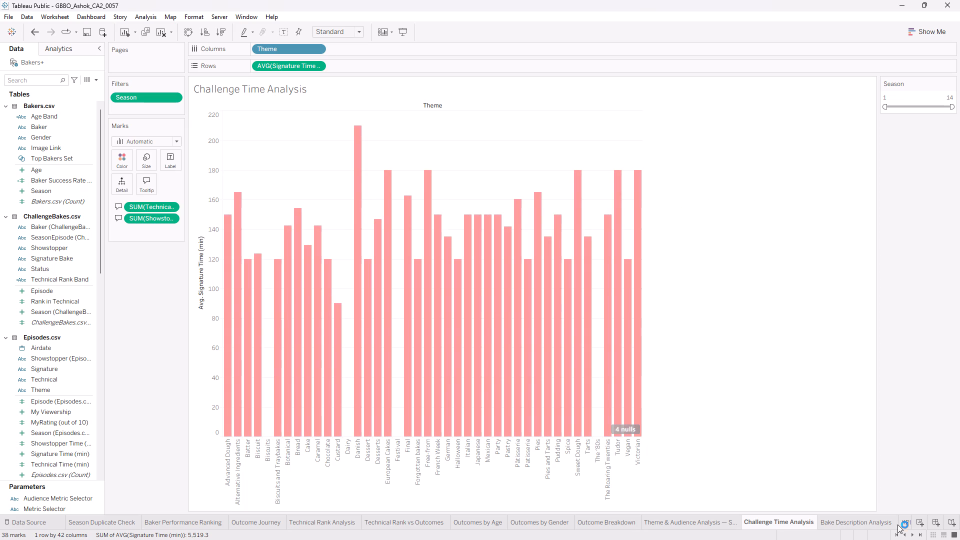
# Open the Bake Description Analysis worksheet and examine its table of signature bakes and showstoppers.
pyautogui.click(863, 517)
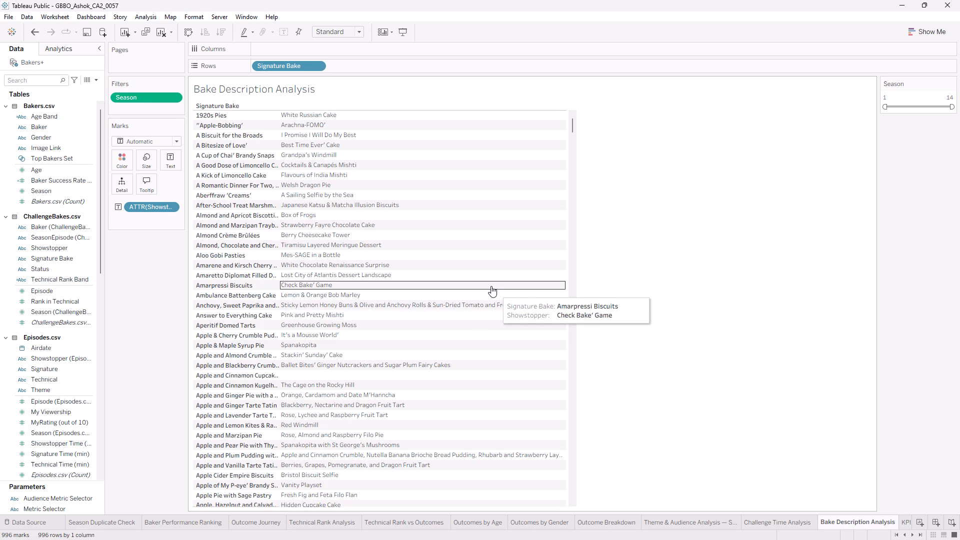
pyautogui.click(491, 286)
pyautogui.click(584, 343)
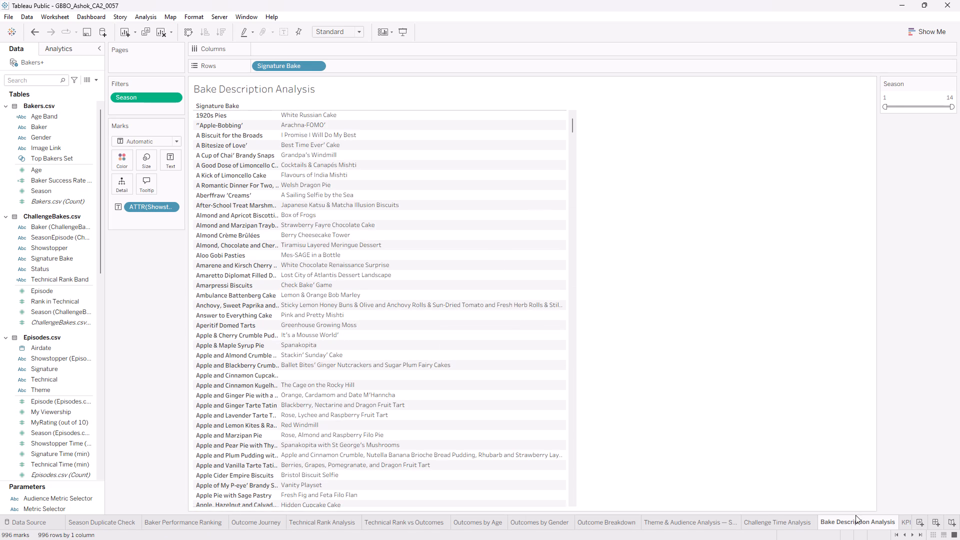
# Review Dashboard 2, Dashboard 3 and Dashboard 1 to check the restyled charts and student details.
pyautogui.hscroll(-1, 855, 515)
pyautogui.click(775, 522)
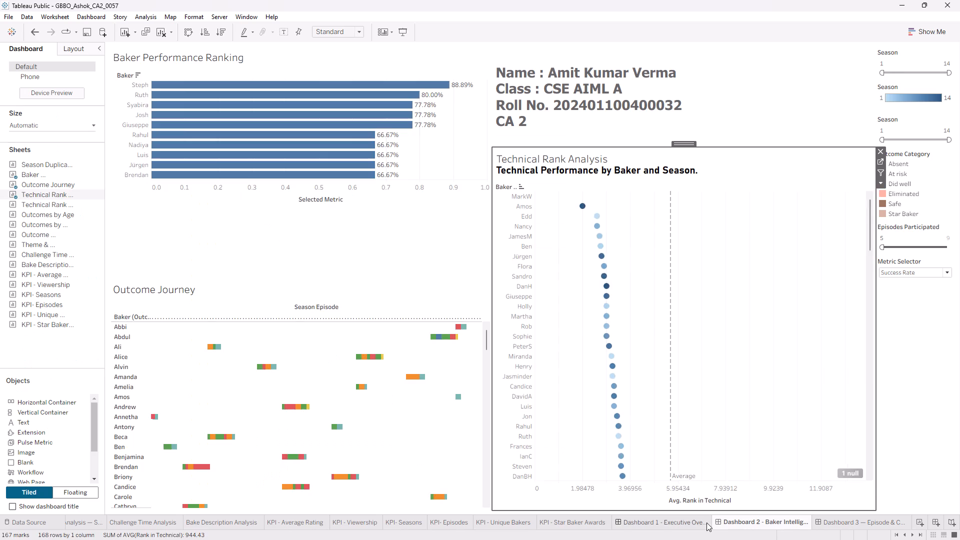
pyautogui.click(706, 522)
pyautogui.click(837, 521)
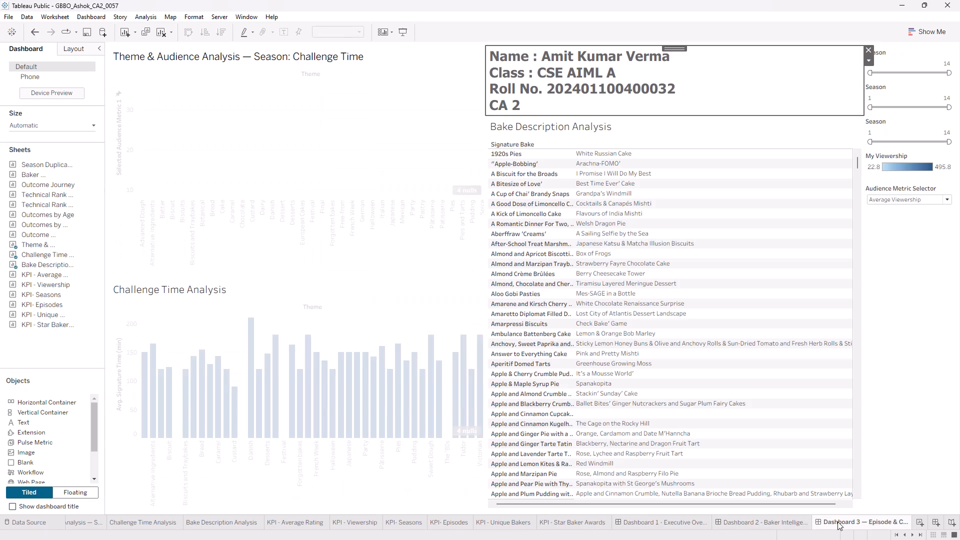
pyautogui.click(791, 520)
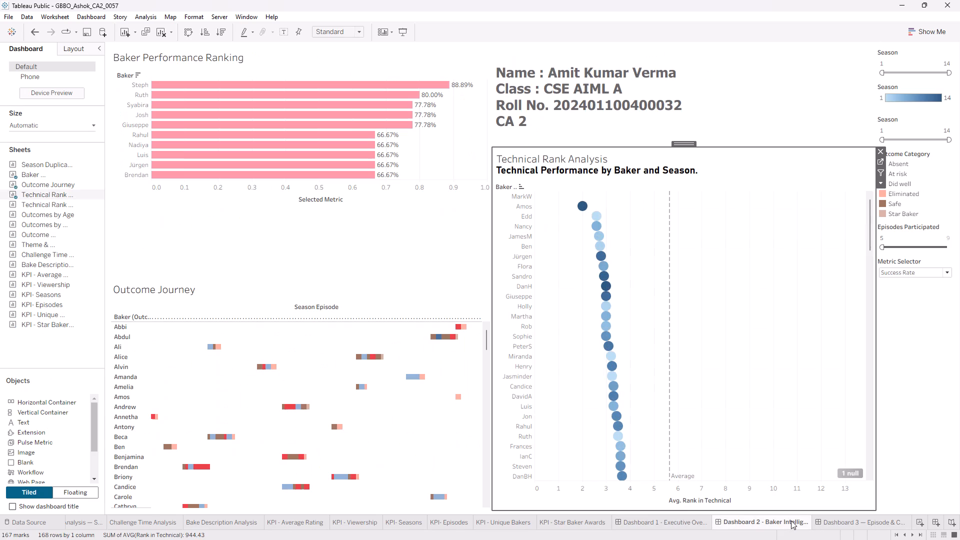
pyautogui.click(683, 524)
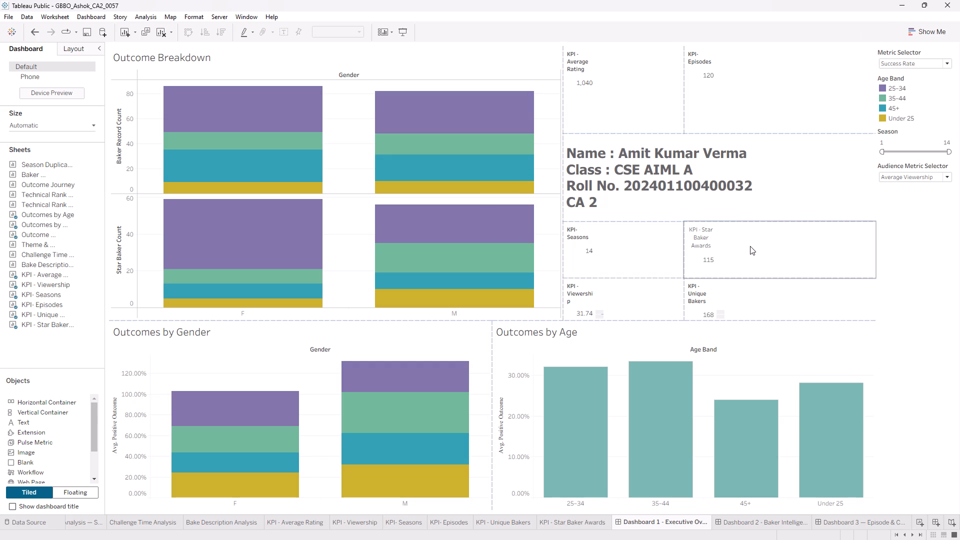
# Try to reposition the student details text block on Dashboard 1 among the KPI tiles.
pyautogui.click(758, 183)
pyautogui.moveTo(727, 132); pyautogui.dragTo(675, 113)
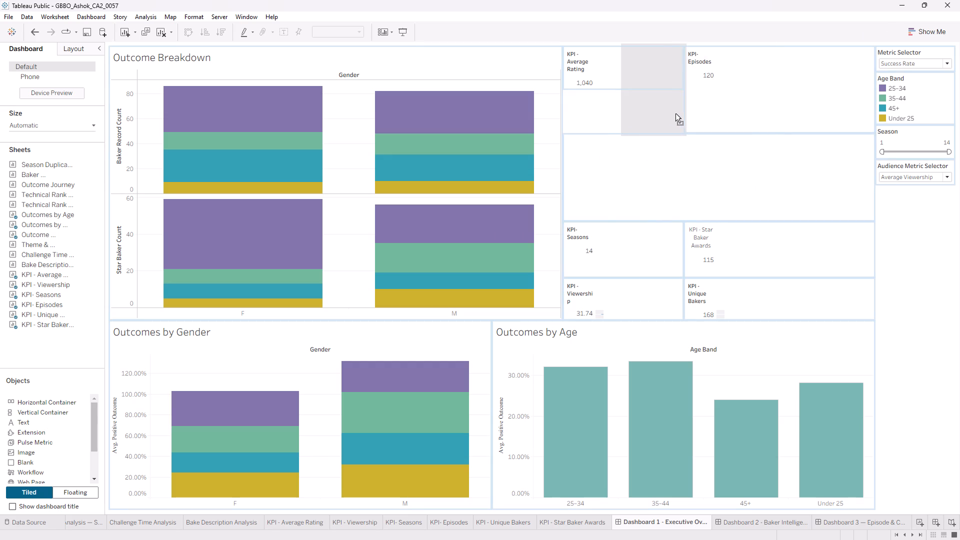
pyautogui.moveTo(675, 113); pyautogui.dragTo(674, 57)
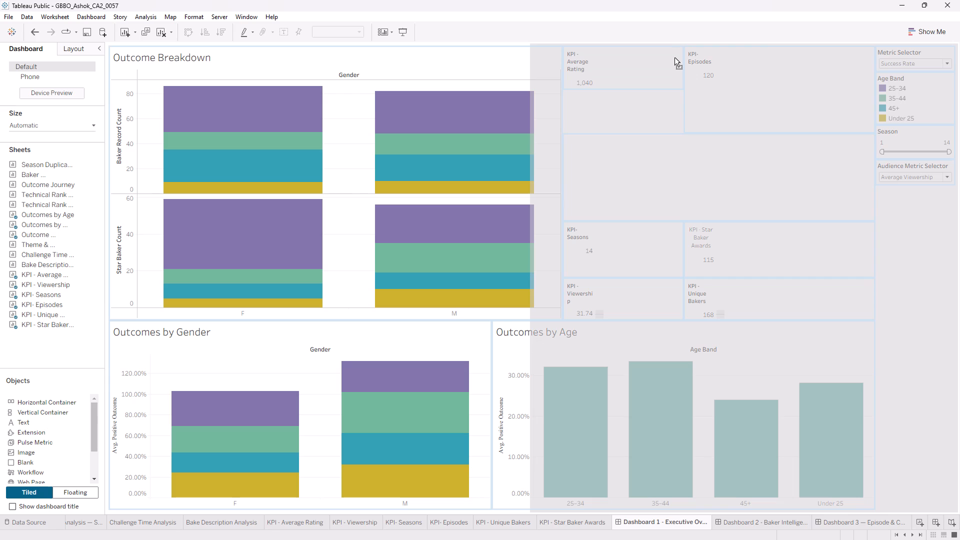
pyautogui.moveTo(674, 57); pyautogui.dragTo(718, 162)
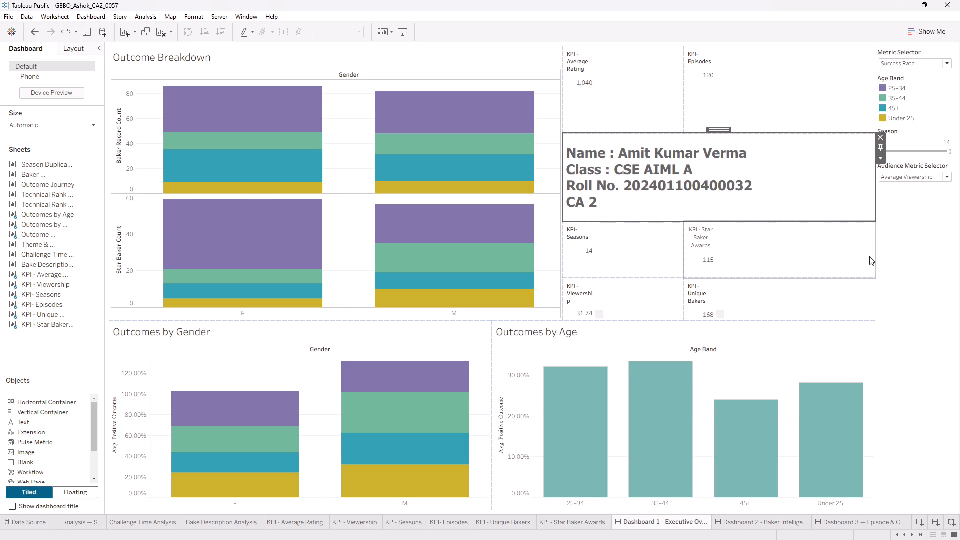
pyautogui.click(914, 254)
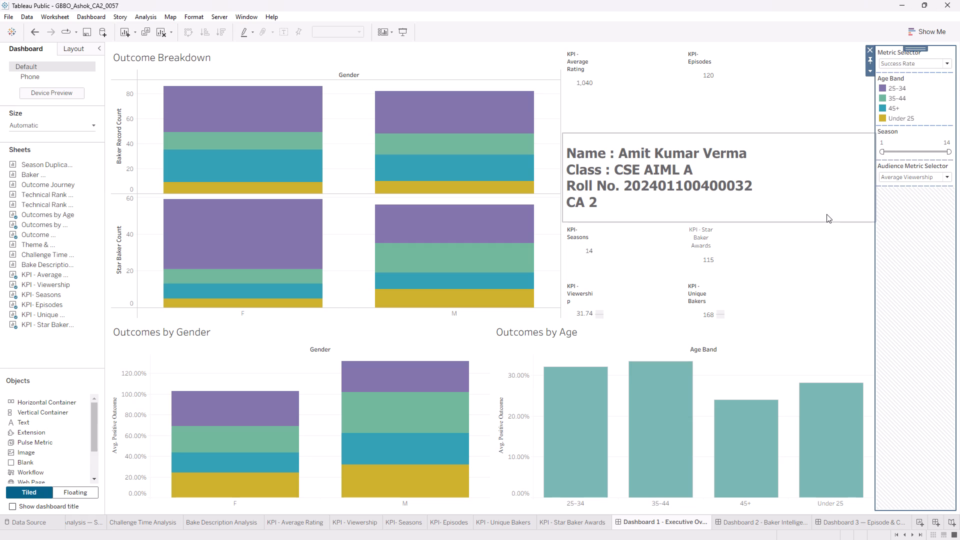
# Save the workbook as a new local file named GBBO_Amit_CA2_0032.twb in the Visualization folder.
pyautogui.hotkey('ctrl', 's')
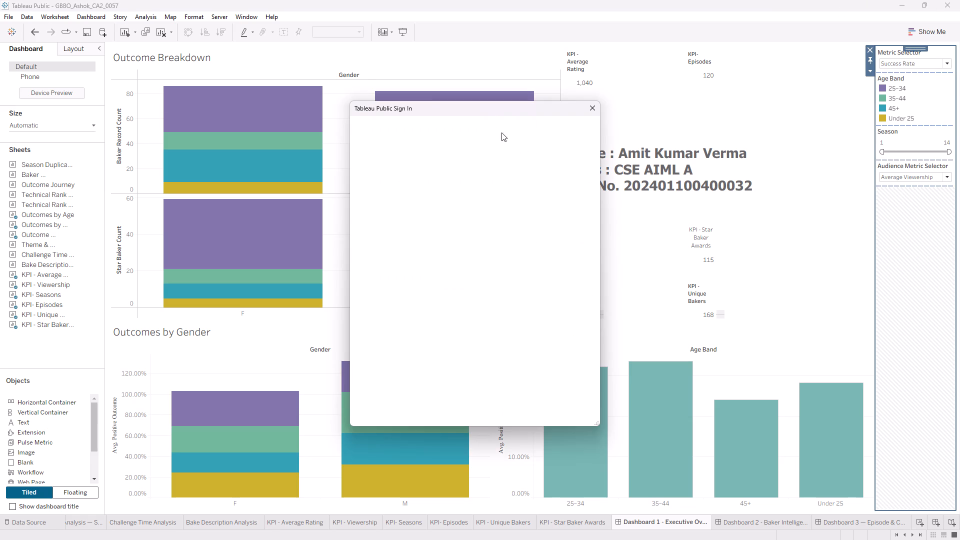
pyautogui.click(588, 108)
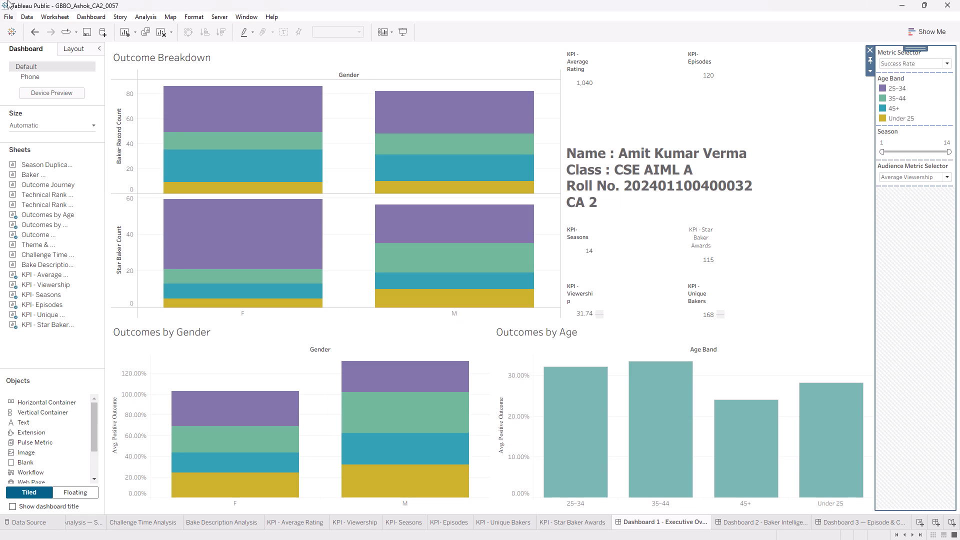
pyautogui.click(5, 13)
pyautogui.click(29, 96)
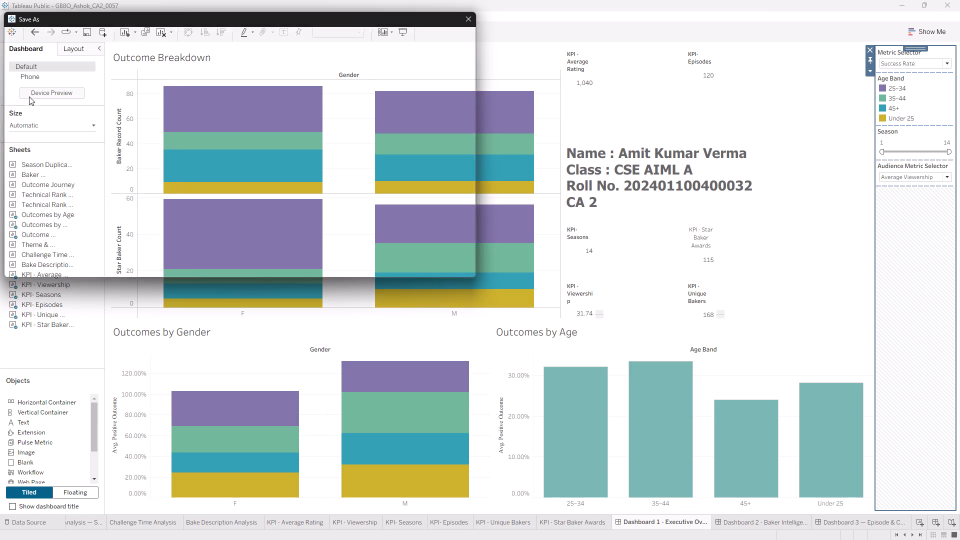
pyautogui.press('Left')
pyautogui.press('Down')
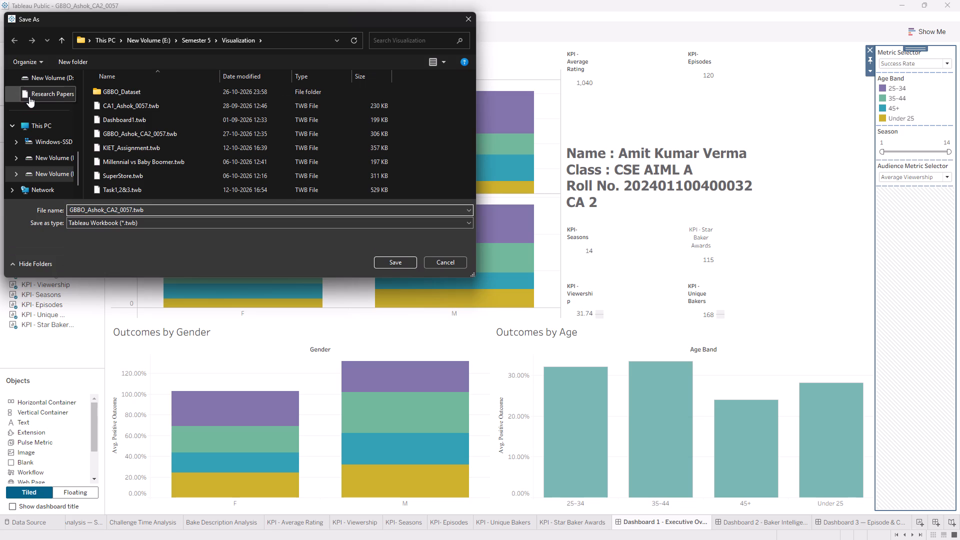
pyautogui.press('Right')
pyautogui.press('Right')
pyautogui.press('Right')
pyautogui.press('Right')
pyautogui.press('Right')
pyautogui.press('Right')
pyautogui.press('Right')
pyautogui.press('Right')
pyautogui.press('Right')
pyautogui.press('Right')
pyautogui.press('BackSpace')
pyautogui.press('BackSpace')
pyautogui.press('BackSpace')
pyautogui.press('BackSpace')
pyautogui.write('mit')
pyautogui.click(127, 209)
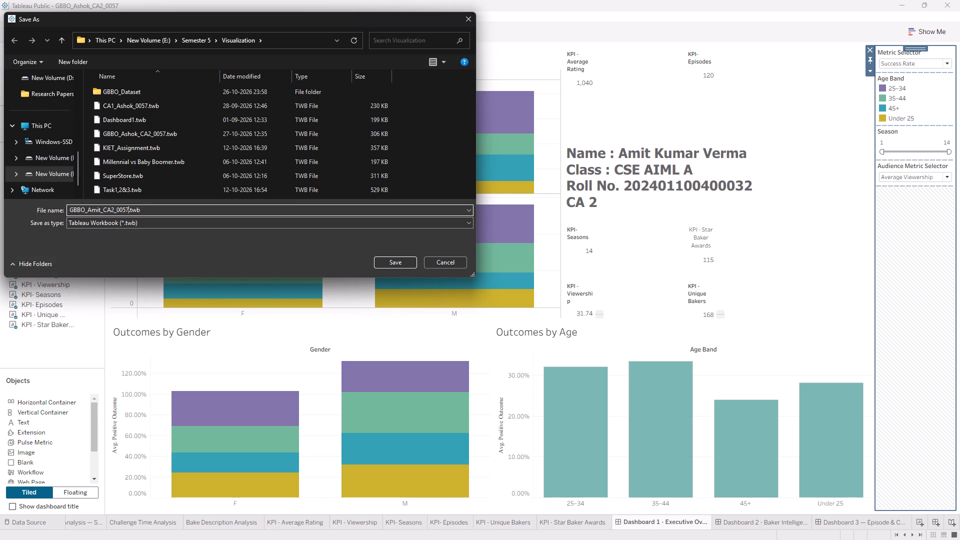
pyautogui.press('BackSpace')
pyautogui.press('BackSpace')
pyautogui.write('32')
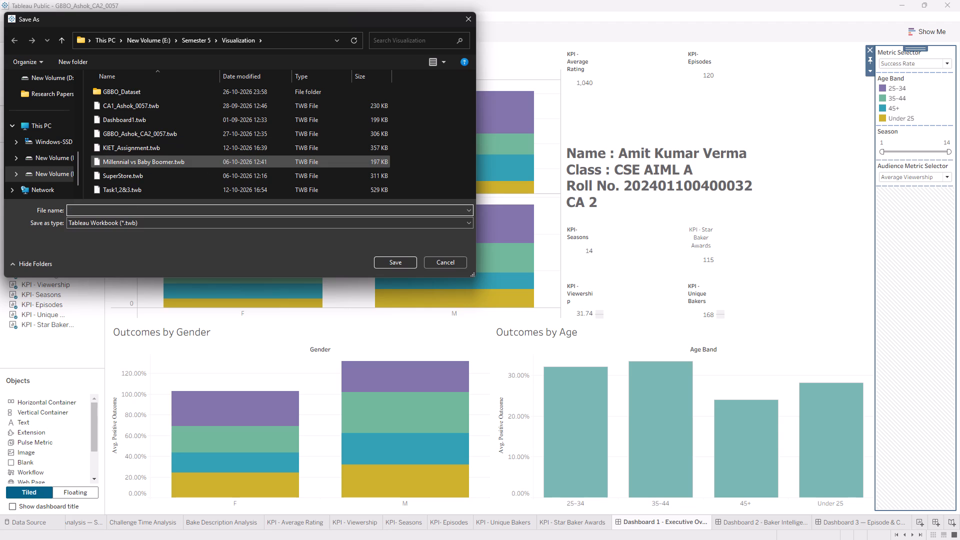
pyautogui.click(381, 262)
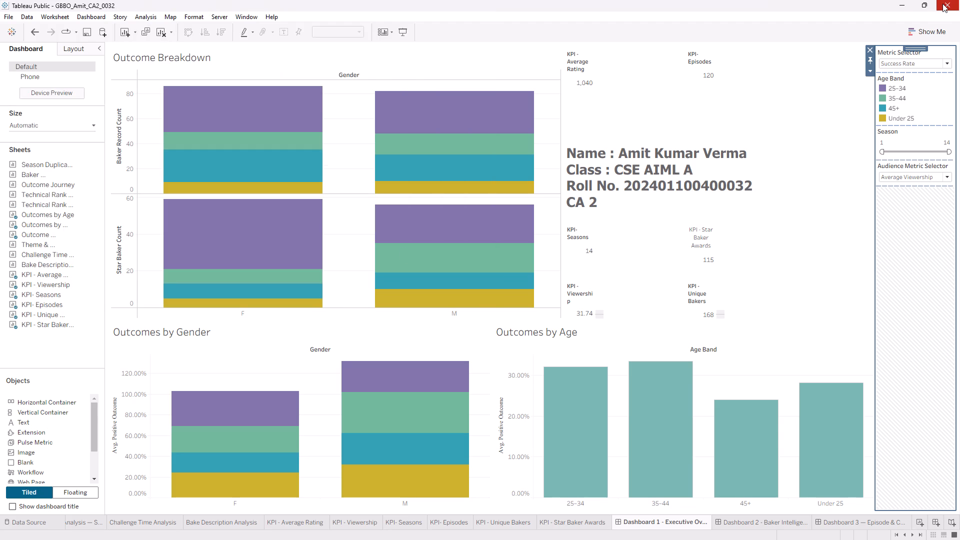
# Close the saved workbook.
pyautogui.click(942, 3)
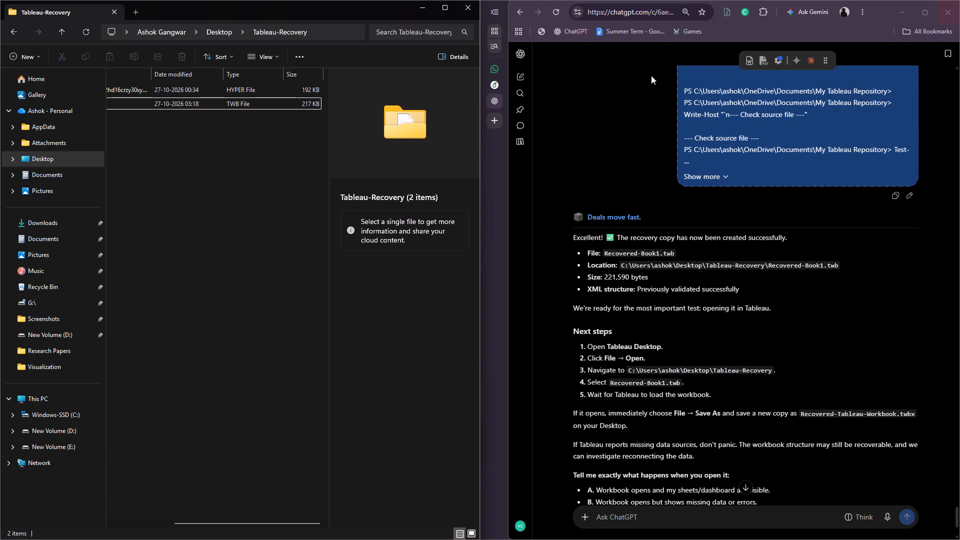
# Switch to the Chrome browser window.
pyautogui.click(198, 231)
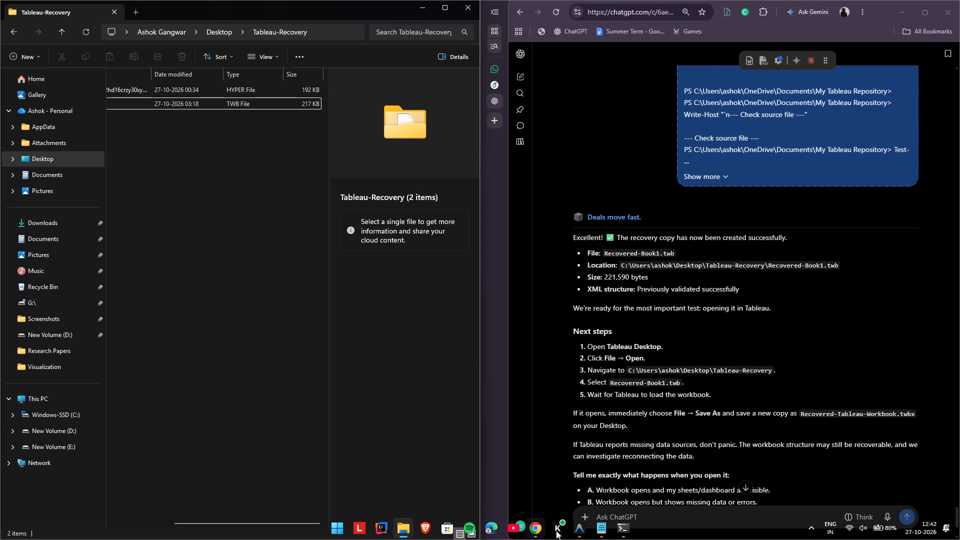
pyautogui.click(532, 528)
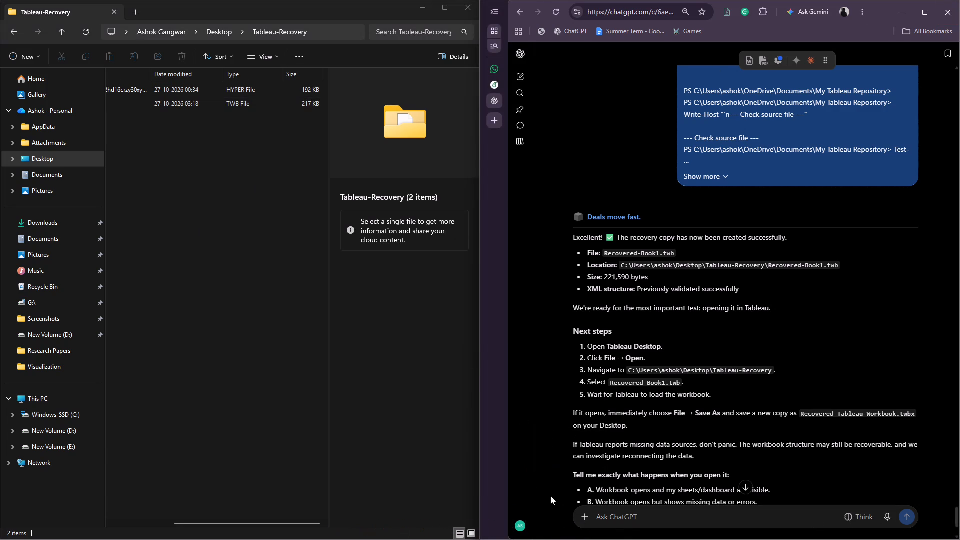
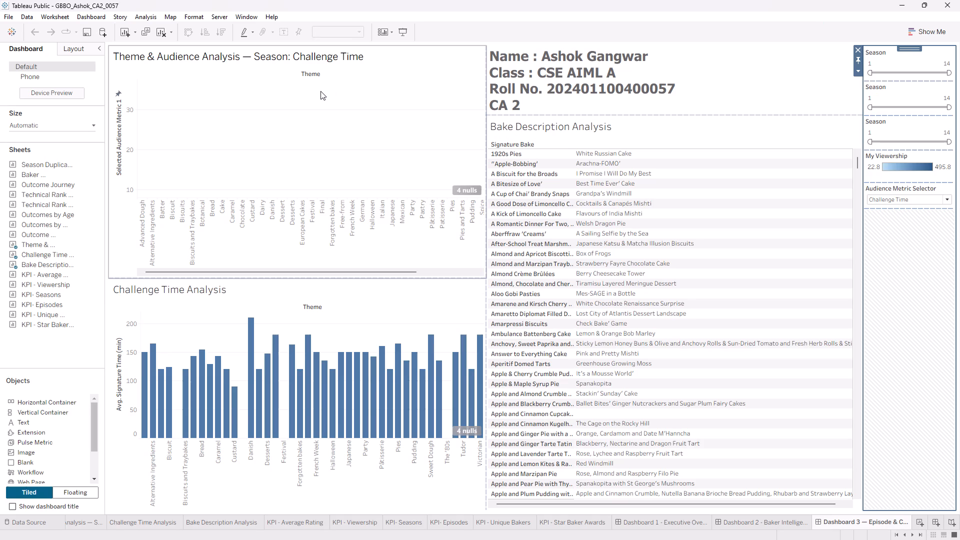
# Review Dashboards 1, 2 and 3 of the GBBO_Ashok_CA2_0057 workbook.
pyautogui.click(680, 520)
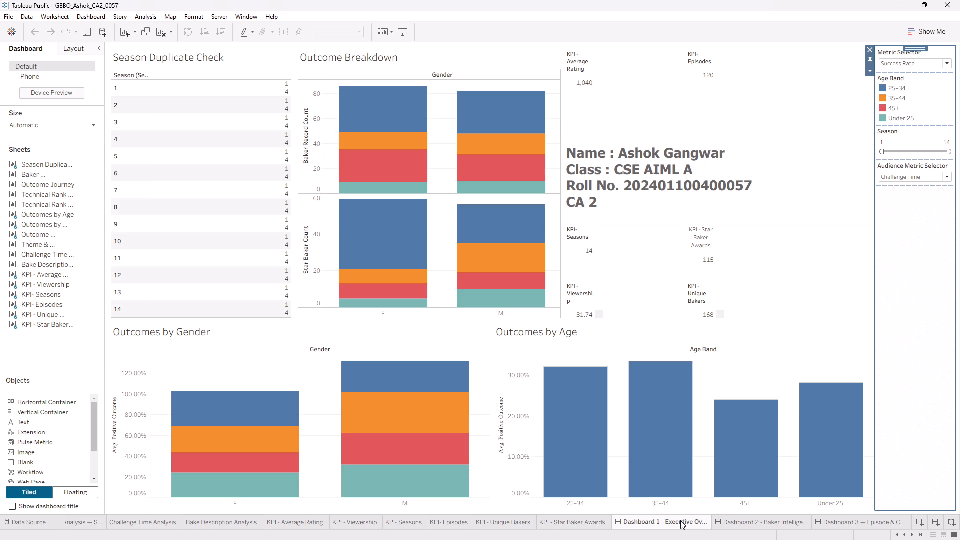
pyautogui.write('`q')
pyautogui.click(740, 520)
pyautogui.click(853, 517)
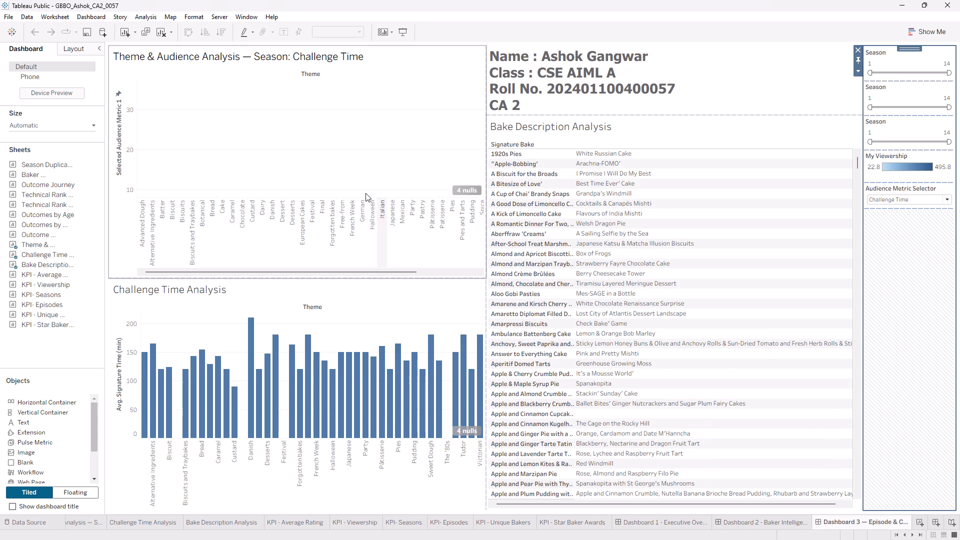
# Set the Audience Metric Selector on Dashboard 3 to Average Viewership.
pyautogui.scroll(-1, 365, 193)
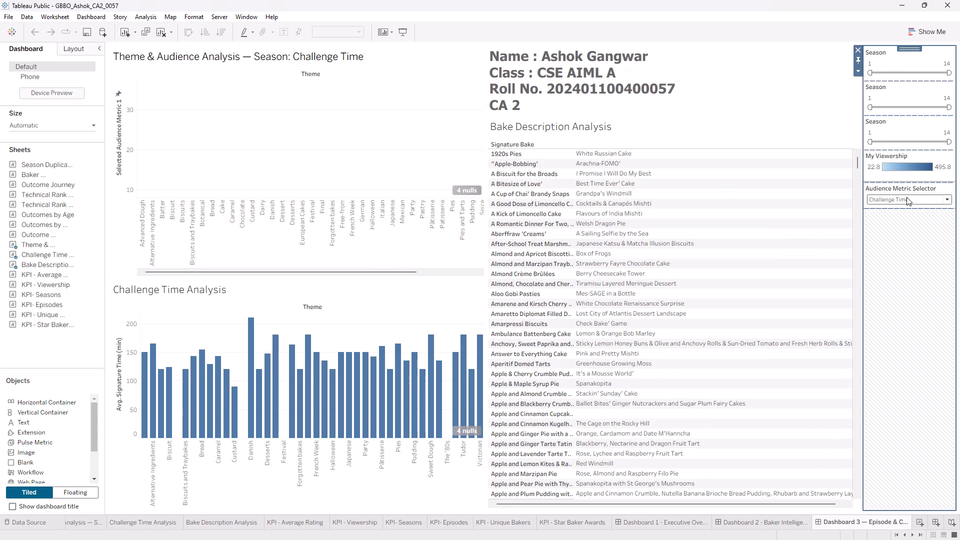
pyautogui.click(906, 200)
pyautogui.click(896, 217)
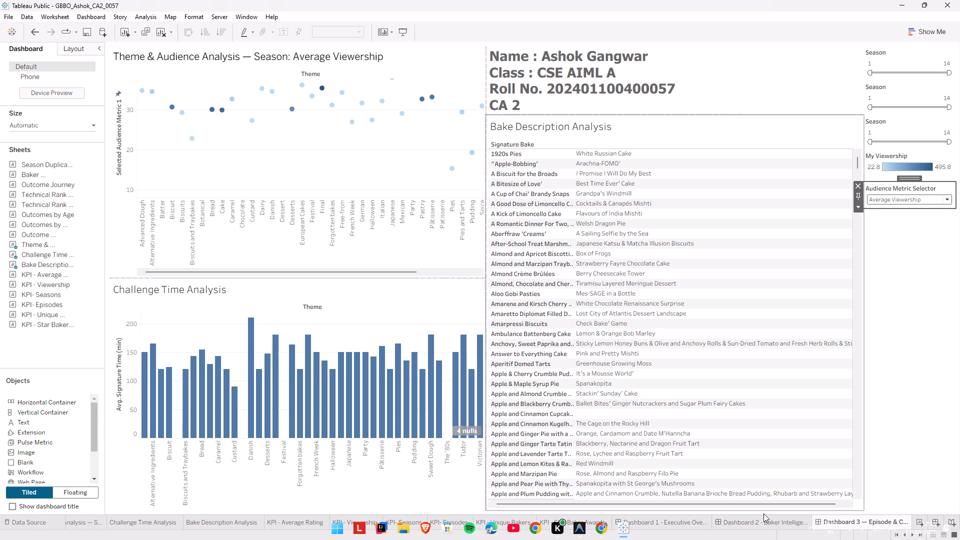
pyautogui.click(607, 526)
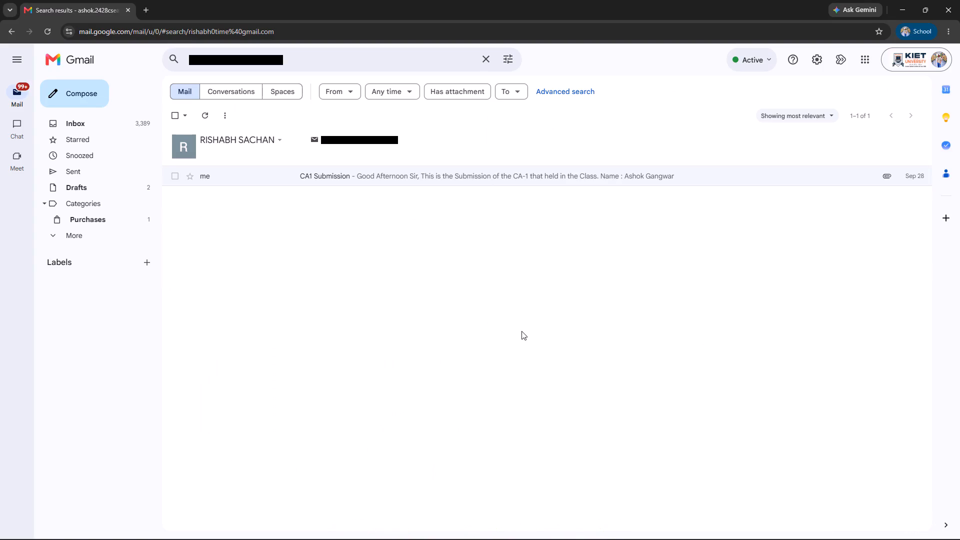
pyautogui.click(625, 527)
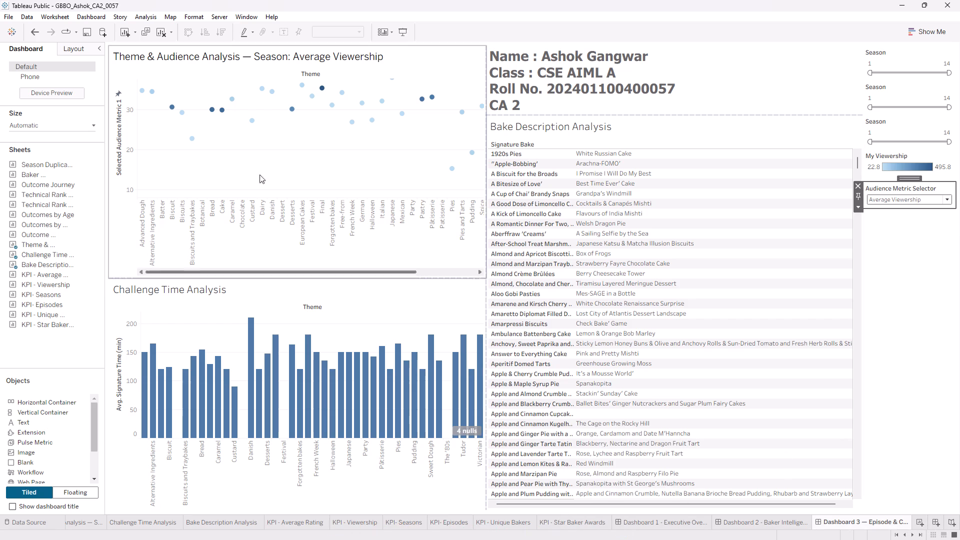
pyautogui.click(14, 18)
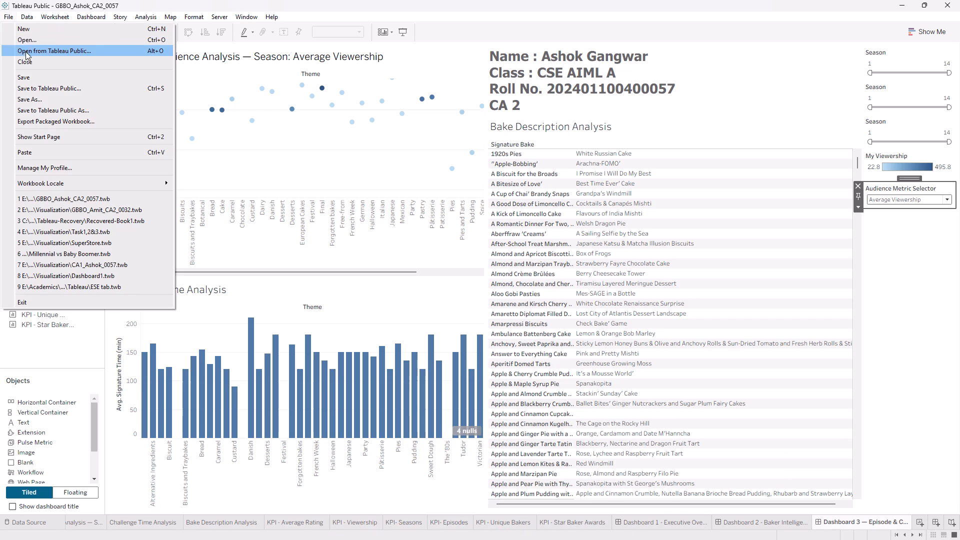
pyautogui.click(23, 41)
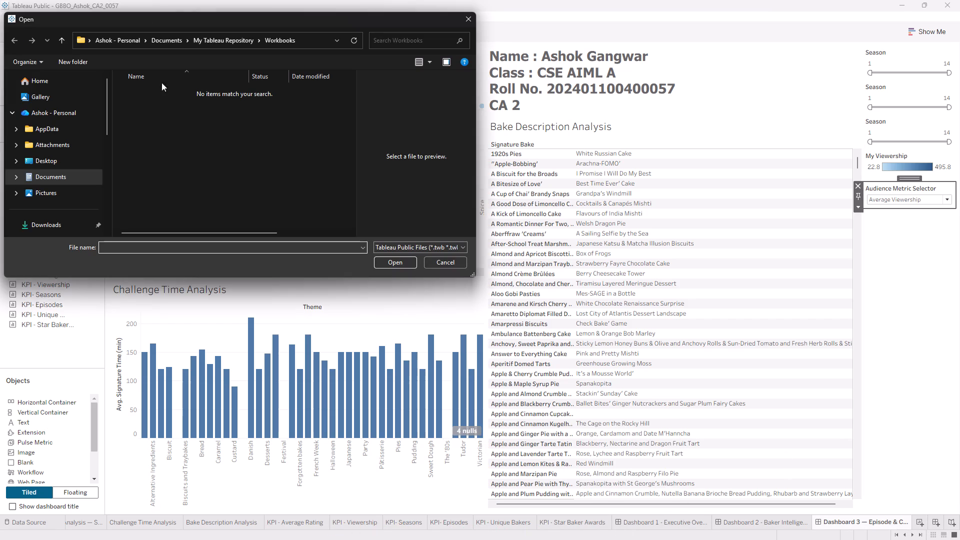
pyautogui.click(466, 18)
# Close the Tableau Public window containing the GBBO_Ashok_CA2_0057 workbook.
pyautogui.click(959, 1)
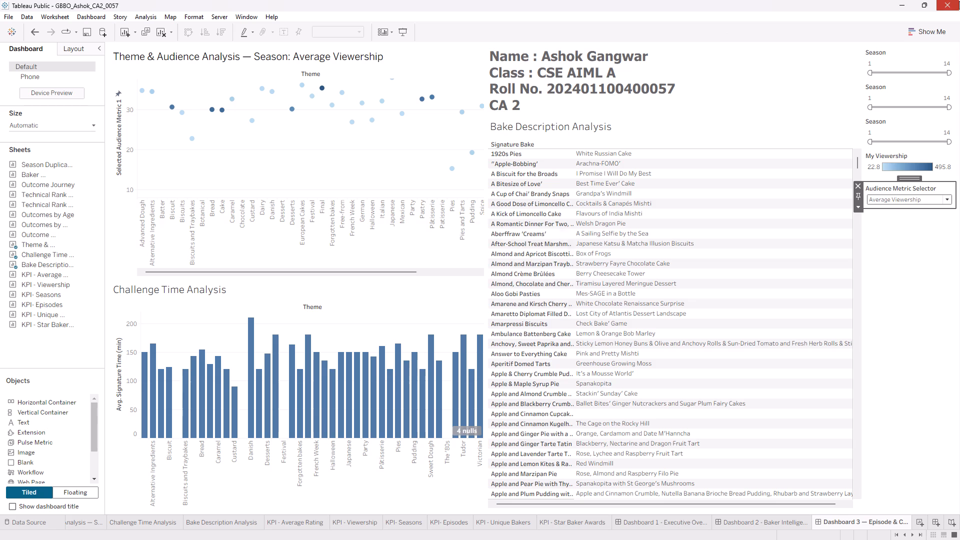
# Close the GBBO_Ashok_CA2_0057 workbook without saving its changes.
pyautogui.click(59, 19)
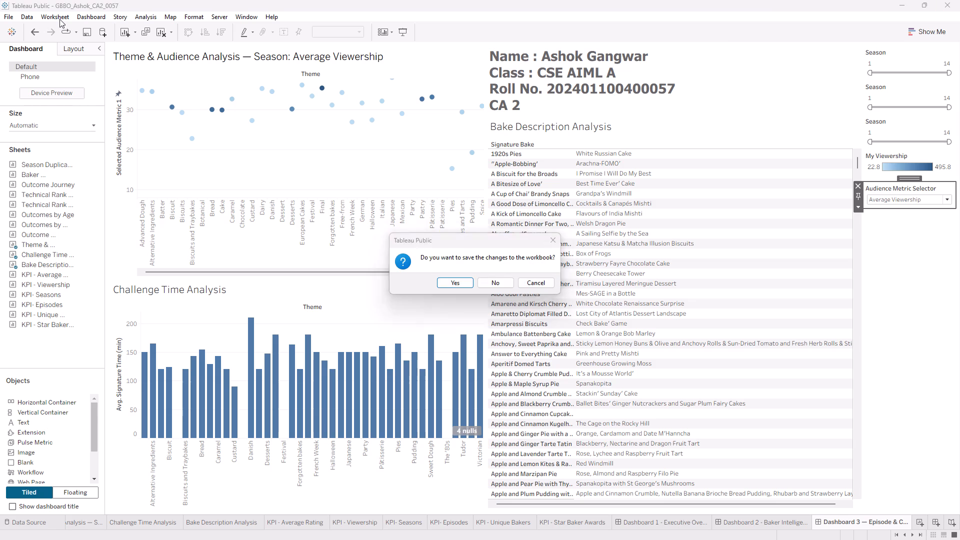
pyautogui.click(489, 283)
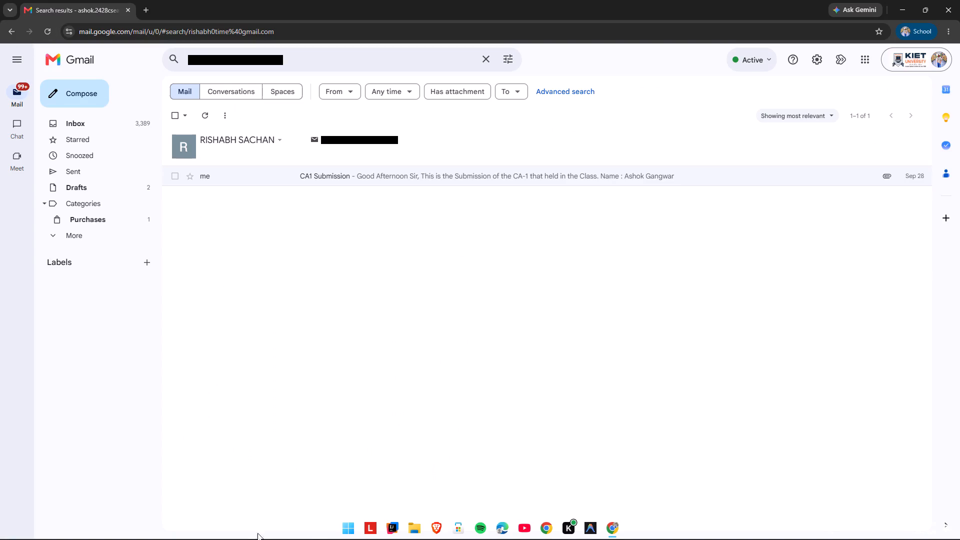
# Search for Tableau Public 2026.1 on the computer and launch it.
pyautogui.click(358, 538)
pyautogui.write('tab')
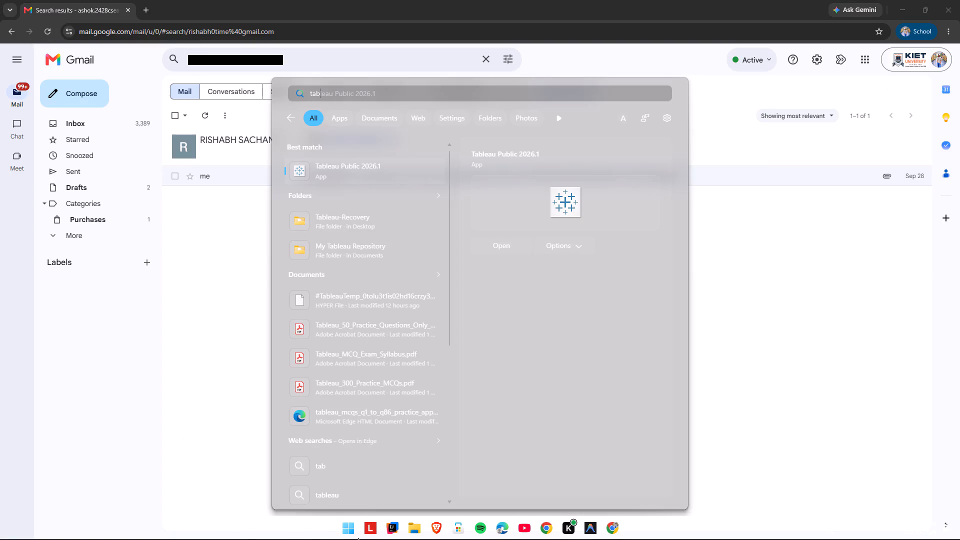
pyautogui.press('Return')
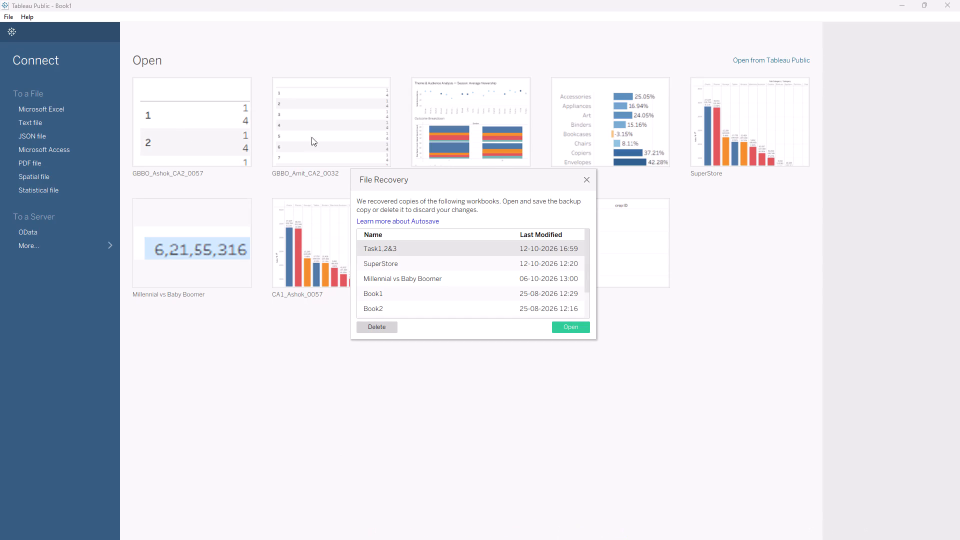
# Dismiss the file recovery list and open the recent workbook GBBO_Amit_CA2_0032.
pyautogui.click(587, 184)
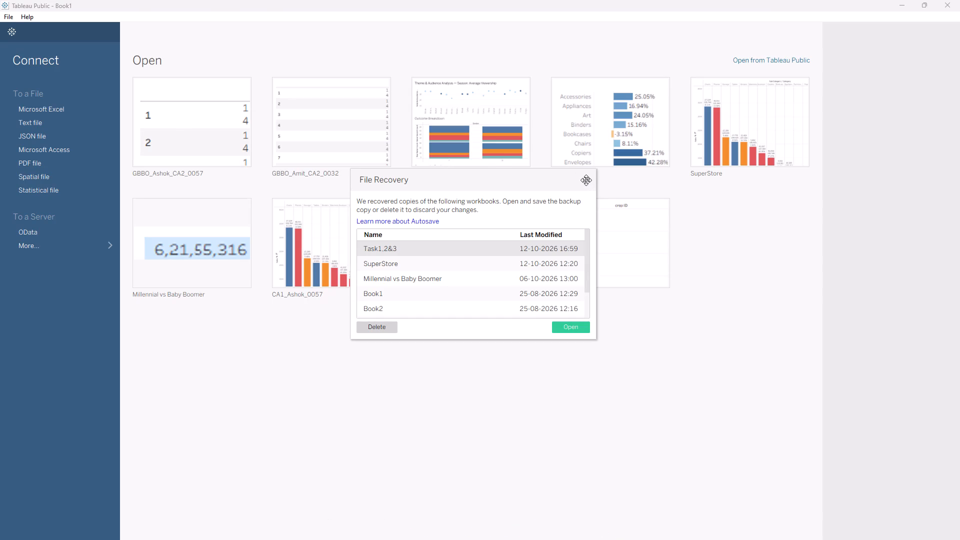
pyautogui.click(586, 180)
pyautogui.moveTo(367, 134); pyautogui.dragTo(301, 146)
pyautogui.click(301, 146)
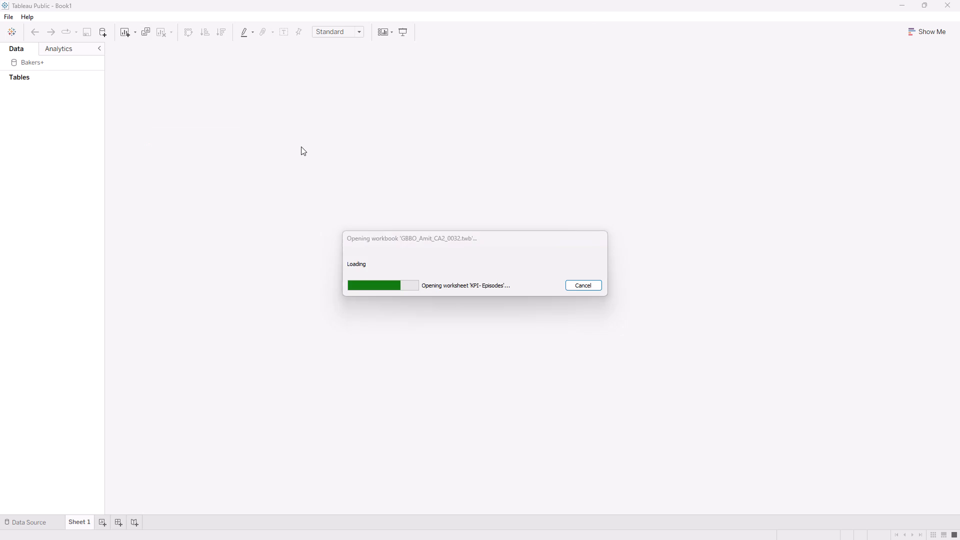
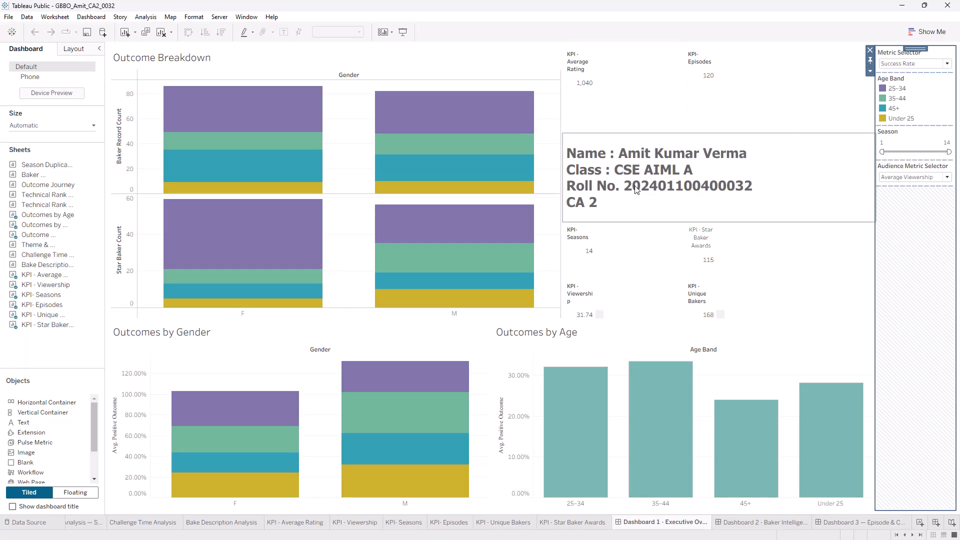
# Replace the full name in the student details text block on Dashboard 1 with the third student's name.
pyautogui.doubleClick(637, 176)
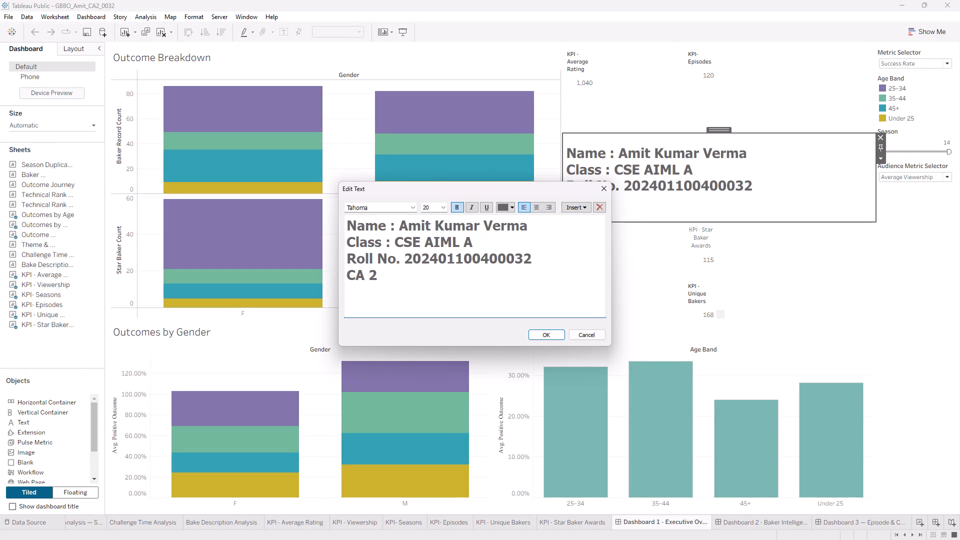
pyautogui.moveTo(398, 230); pyautogui.dragTo(535, 228)
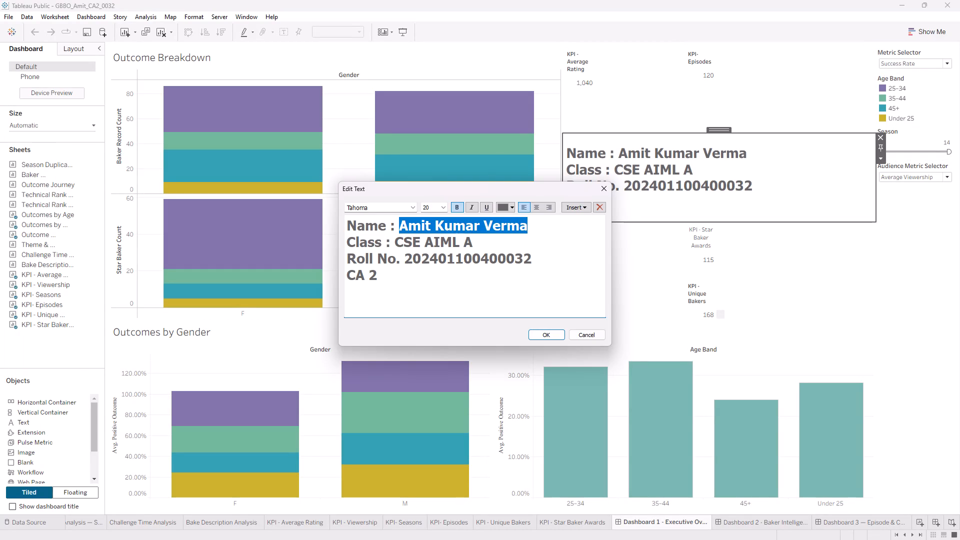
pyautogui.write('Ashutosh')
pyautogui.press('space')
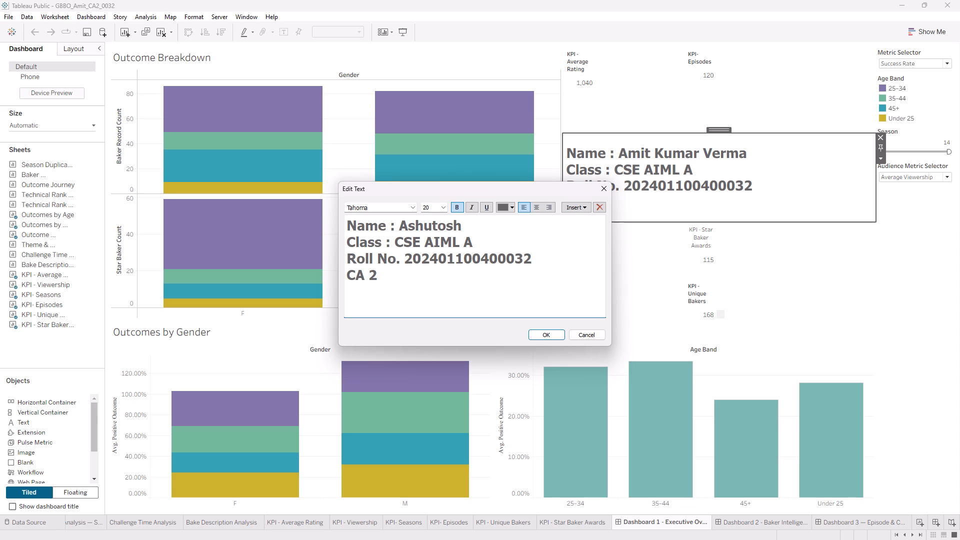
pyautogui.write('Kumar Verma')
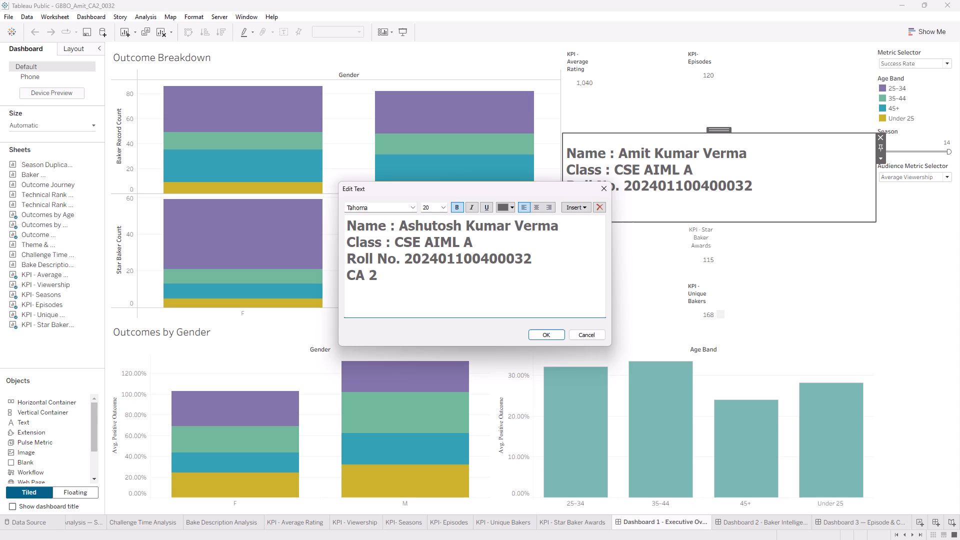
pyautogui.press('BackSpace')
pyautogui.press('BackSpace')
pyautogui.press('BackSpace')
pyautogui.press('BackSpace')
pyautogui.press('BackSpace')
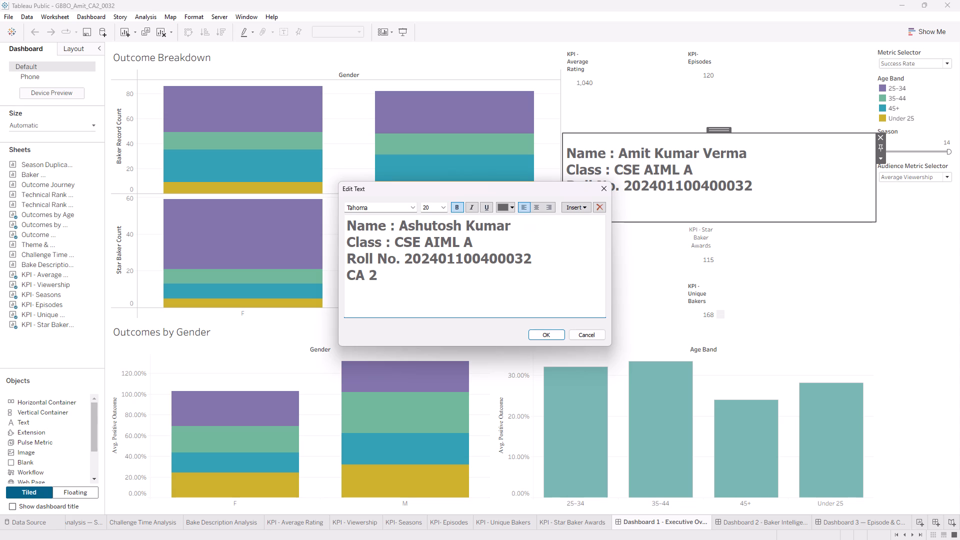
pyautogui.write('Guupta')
pyautogui.click(540, 228)
pyautogui.press('BackSpace')
# Change the last two digits of the roll number to 58, copy the whole details block and apply the text edit.
pyautogui.click(542, 260)
pyautogui.press('BackSpace')
pyautogui.press('BackSpace')
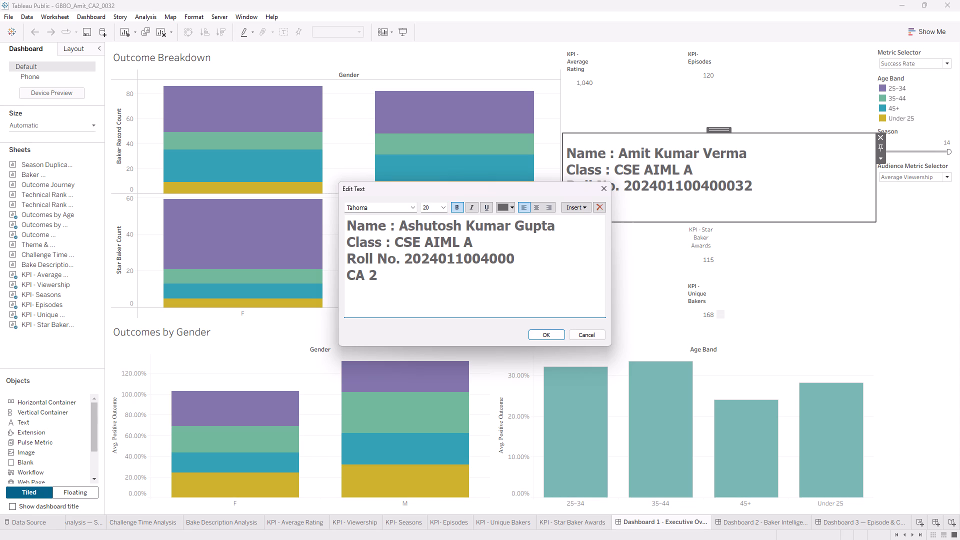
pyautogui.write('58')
pyautogui.moveTo(345, 228); pyautogui.dragTo(388, 287)
pyautogui.hotkey('ctrl', 'c')
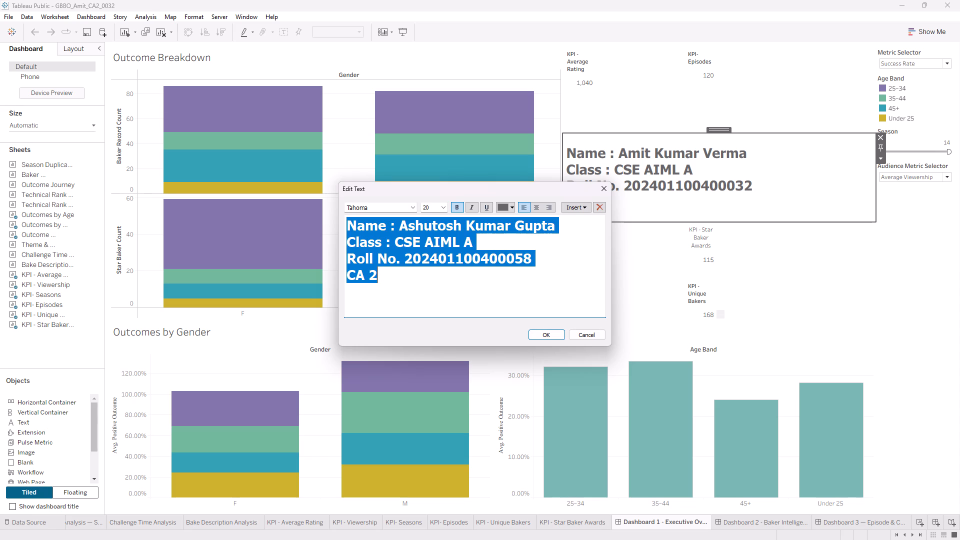
pyautogui.click(558, 334)
# Replace the student details text block on Dashboard 2 with the copied name, class and roll number block.
pyautogui.click(734, 527)
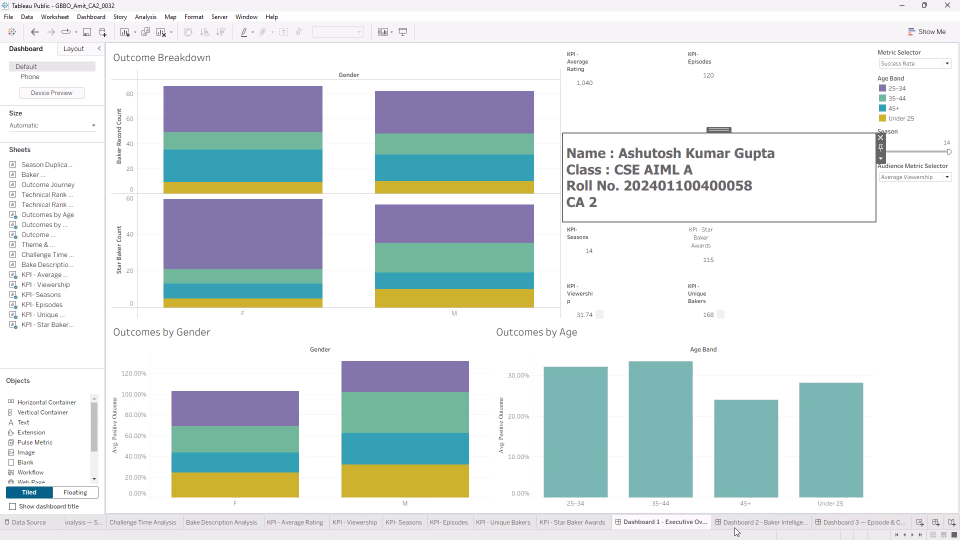
pyautogui.doubleClick(598, 87)
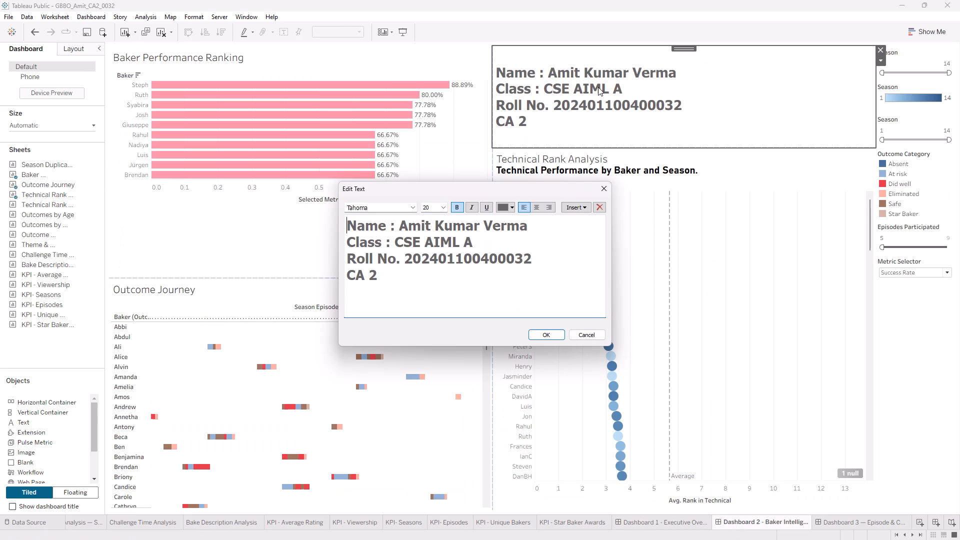
pyautogui.keyDown('ctrl'); pyautogui.click(513, 232); pyautogui.keyUp('ctrl')
pyautogui.hotkey('ctrl', 'a')
pyautogui.hotkey('ctrl', 'v')
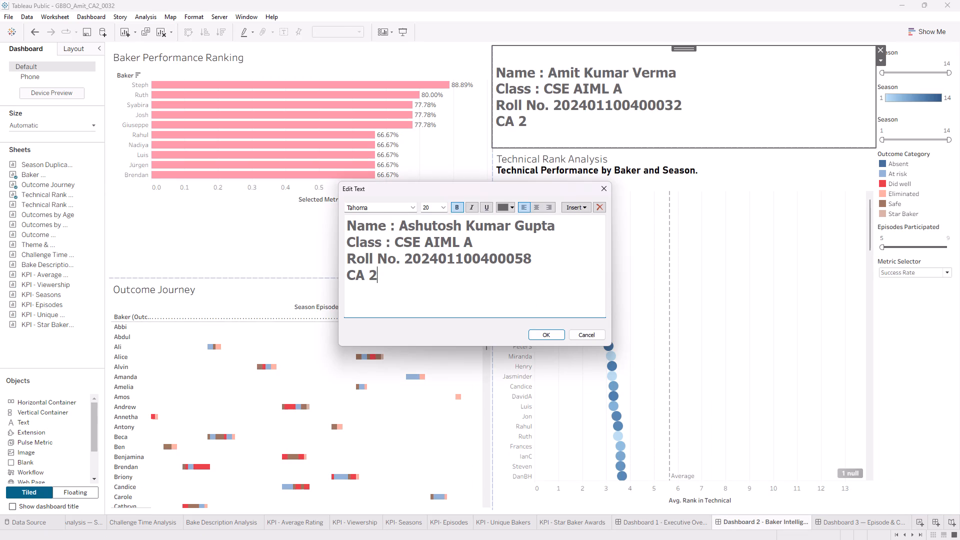
pyautogui.click(554, 336)
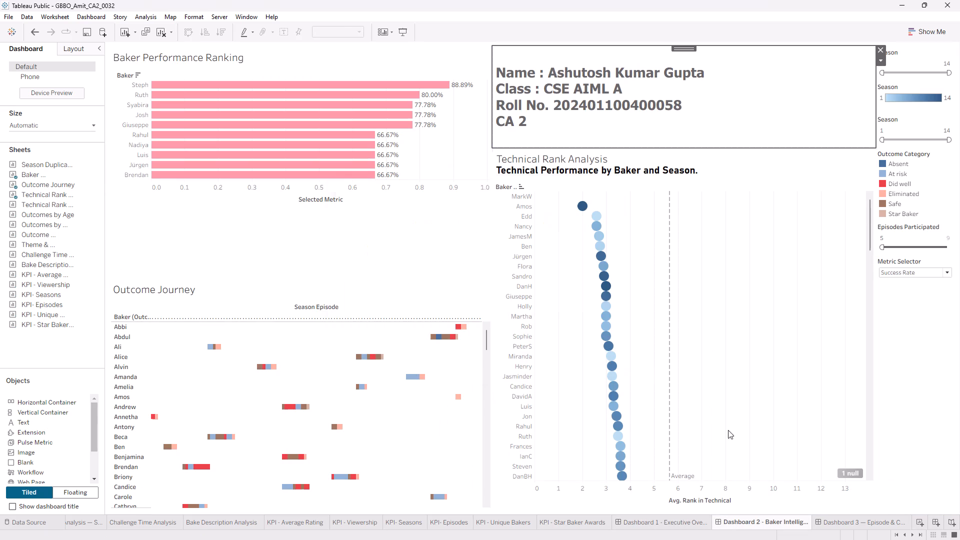
# Replace the student details text block on Dashboard 3 with the copied name, class and roll number block.
pyautogui.click(838, 523)
pyautogui.doubleClick(600, 91)
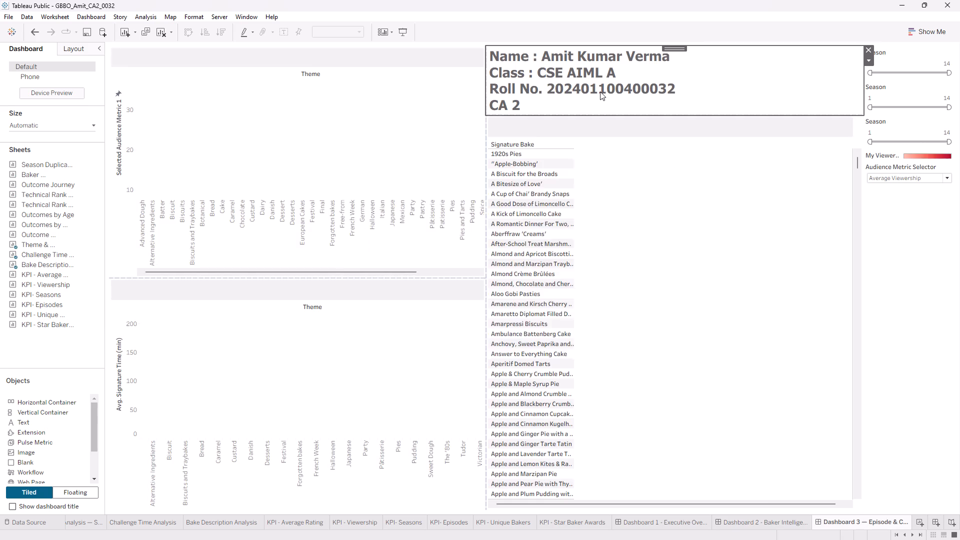
pyautogui.keyDown('ctrl'); pyautogui.click(473, 253); pyautogui.keyUp('ctrl')
pyautogui.hotkey('ctrl', 'a')
pyautogui.hotkey('ctrl', 'v')
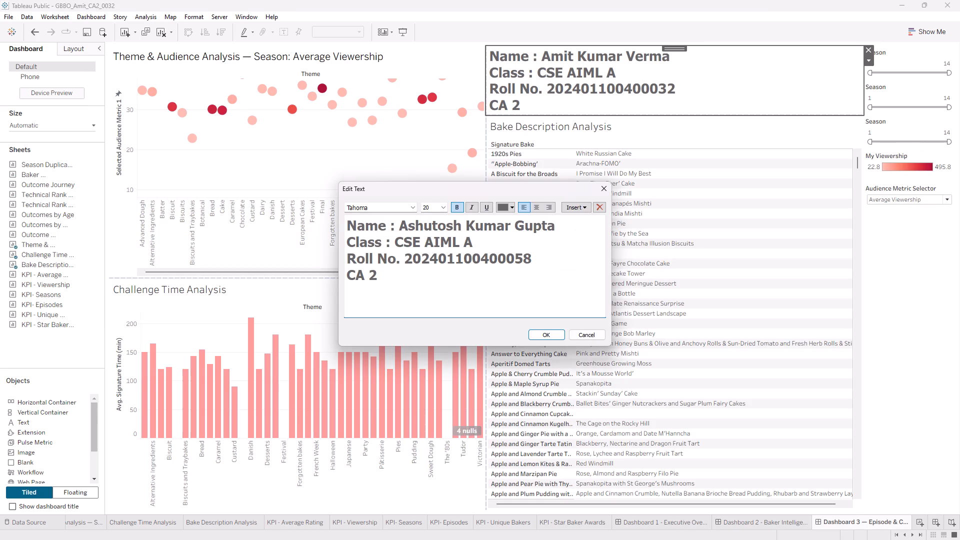
pyautogui.click(541, 334)
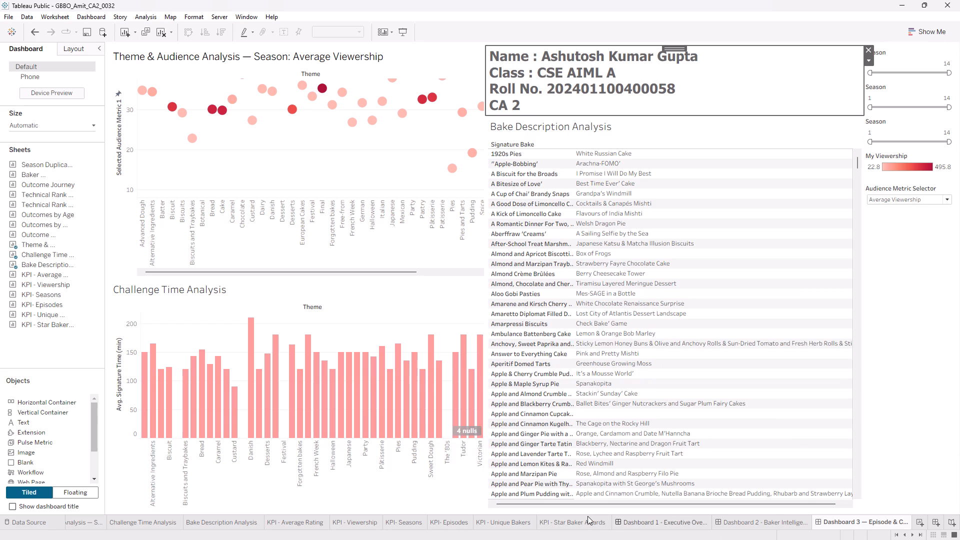
# Set the bar colour on the Baker Performance Ranking sheet to red.
pyautogui.click(144, 517)
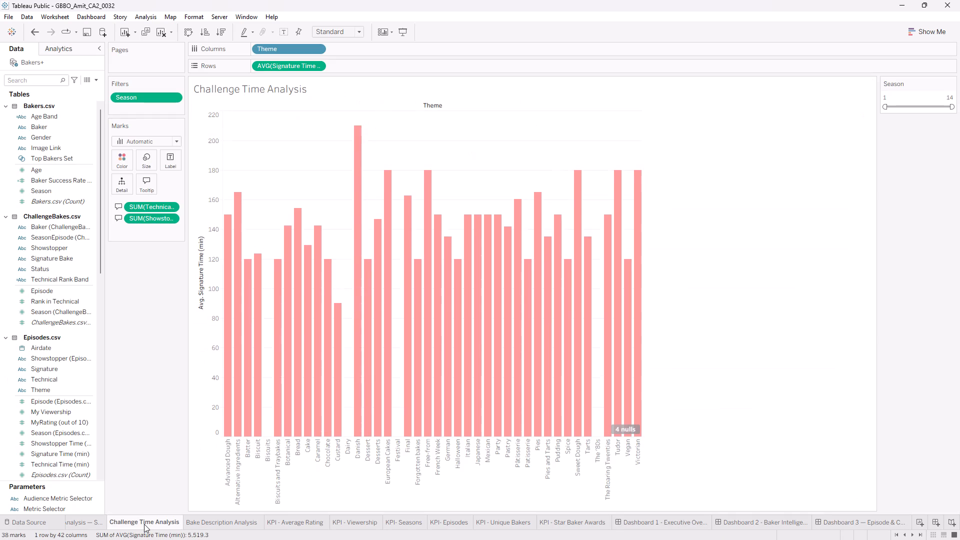
pyautogui.hscroll(1, 144, 524)
pyautogui.click(115, 525)
pyautogui.click(149, 517)
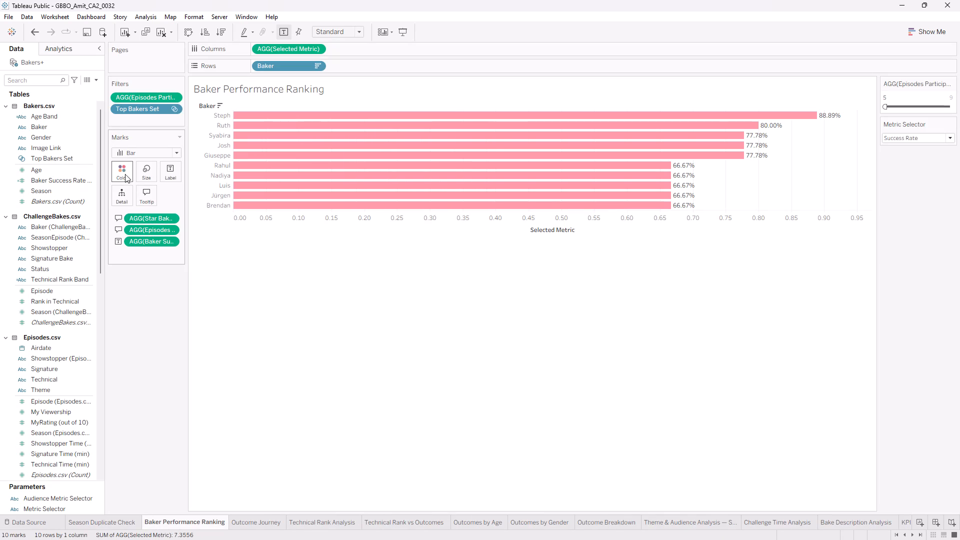
pyautogui.click(125, 174)
pyautogui.click(168, 227)
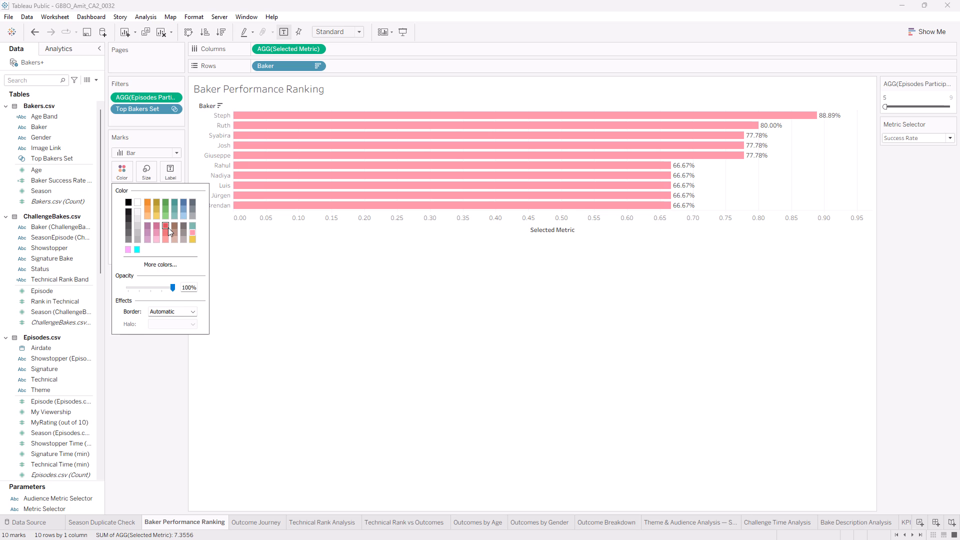
pyautogui.click(344, 326)
# Assign the Green-Gold palette to the Outcome Category colours on the Outcome Journey sheet.
pyautogui.click(258, 516)
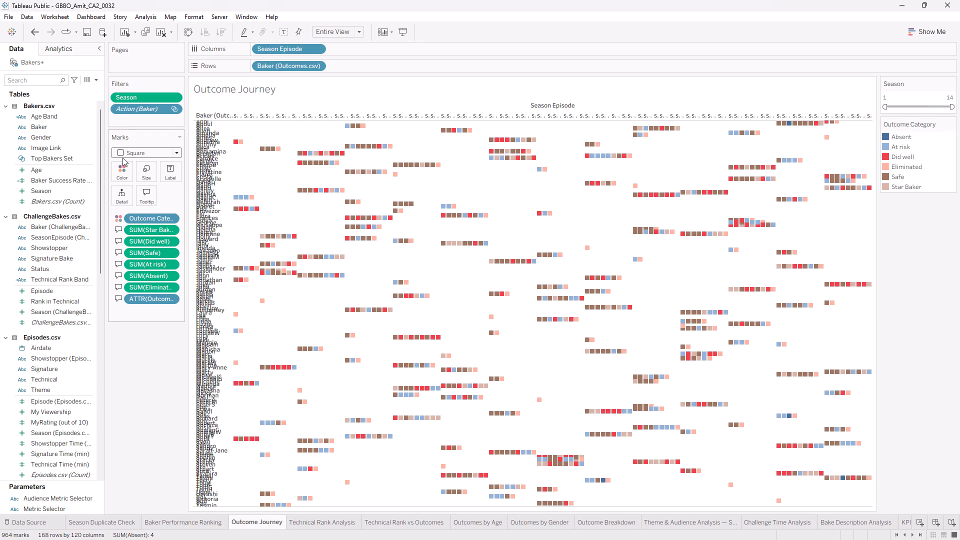
pyautogui.click(126, 177)
pyautogui.click(148, 206)
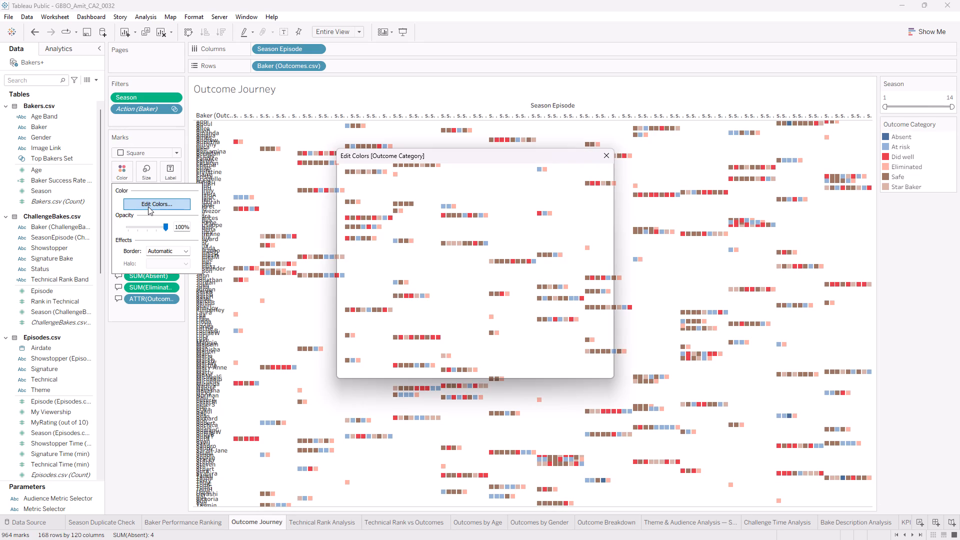
pyautogui.click(510, 181)
pyautogui.click(516, 330)
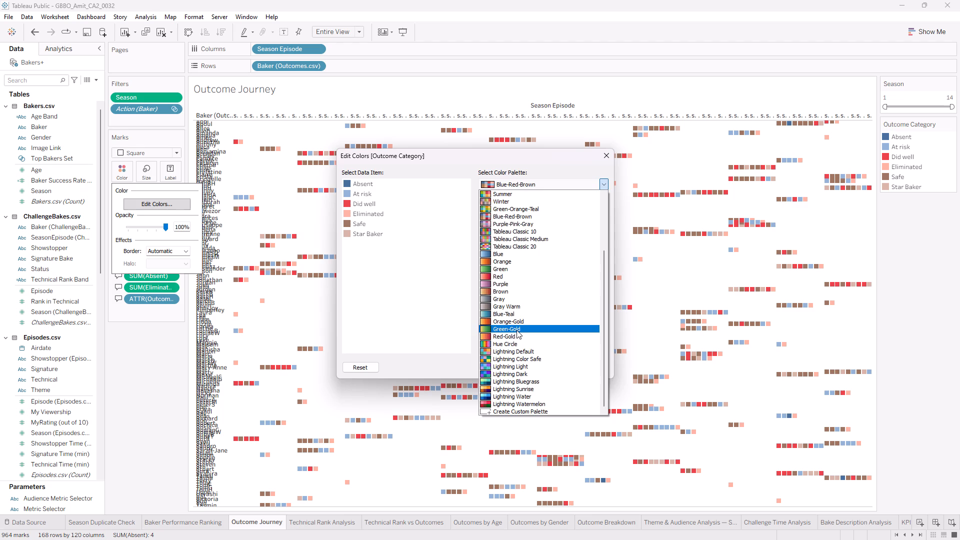
pyautogui.click(551, 349)
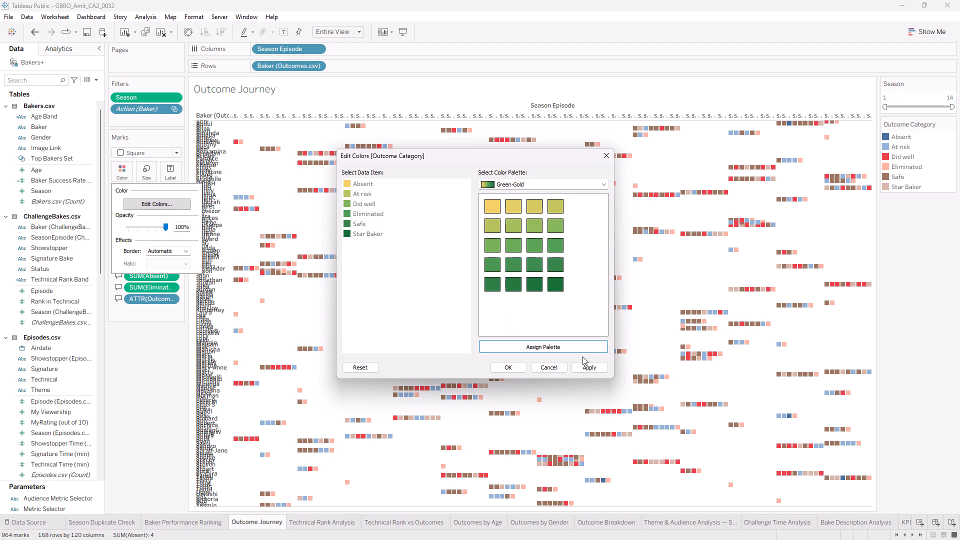
pyautogui.click(589, 366)
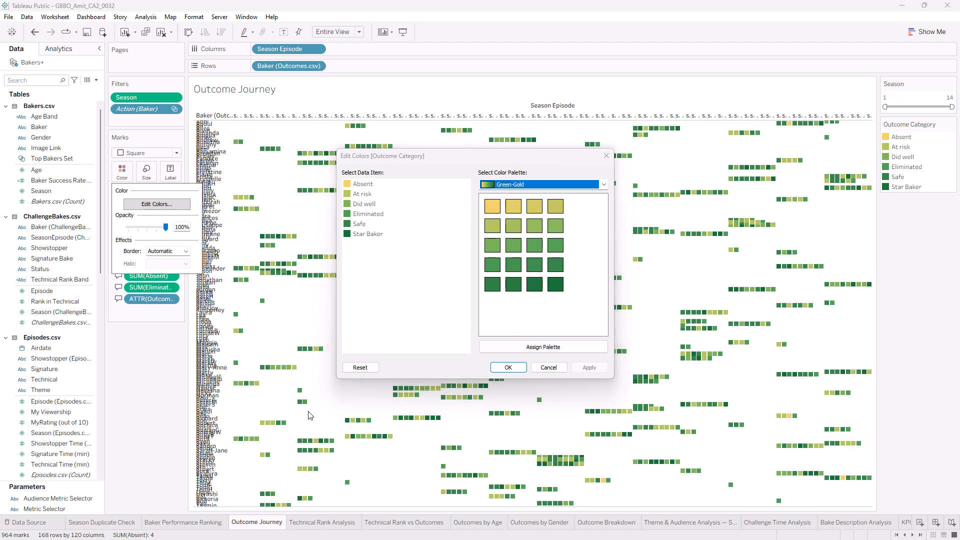
pyautogui.click(308, 411)
pyautogui.click(506, 365)
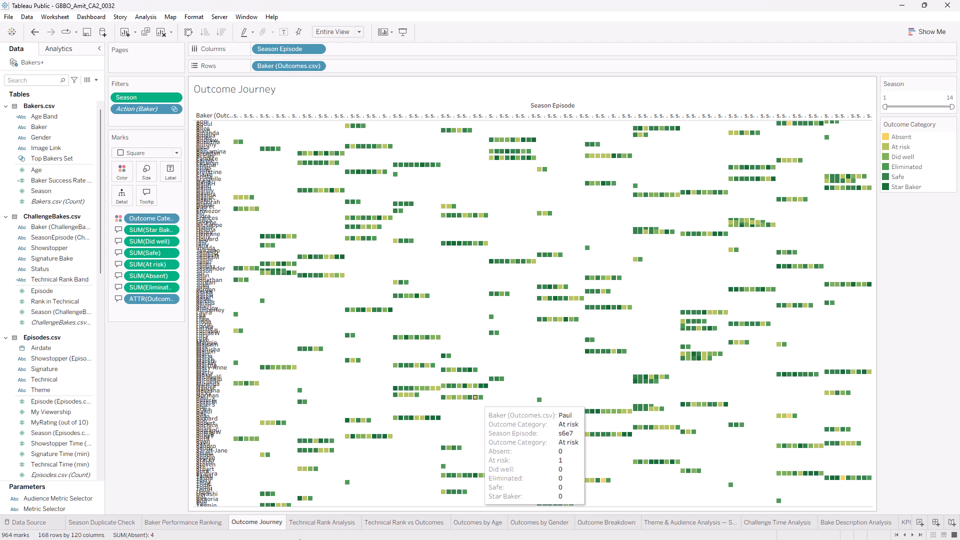
# Set the SUM(Season) colour palette on the Technical Rank Analysis sheet to Temperature Diverging.
pyautogui.click(303, 515)
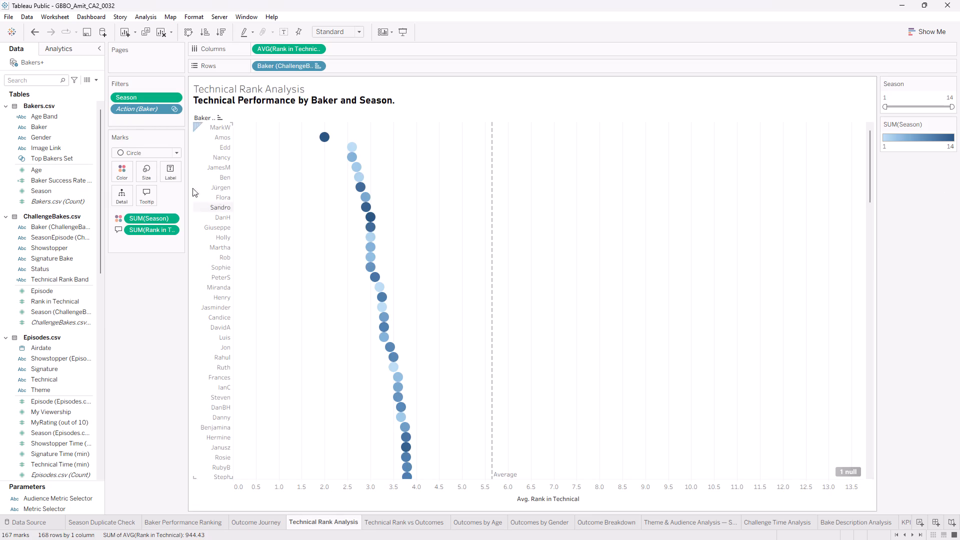
pyautogui.click(119, 216)
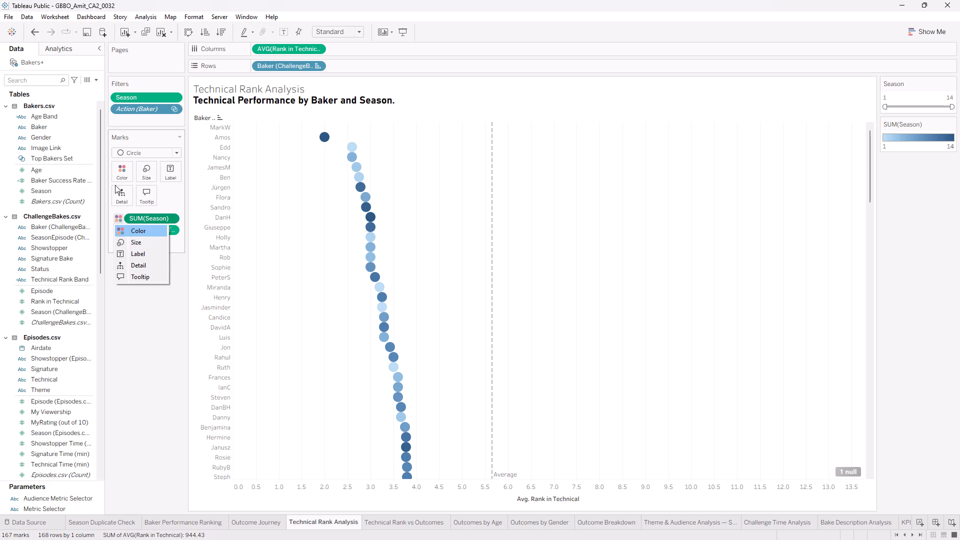
pyautogui.click(127, 155)
pyautogui.click(127, 155)
pyautogui.click(122, 169)
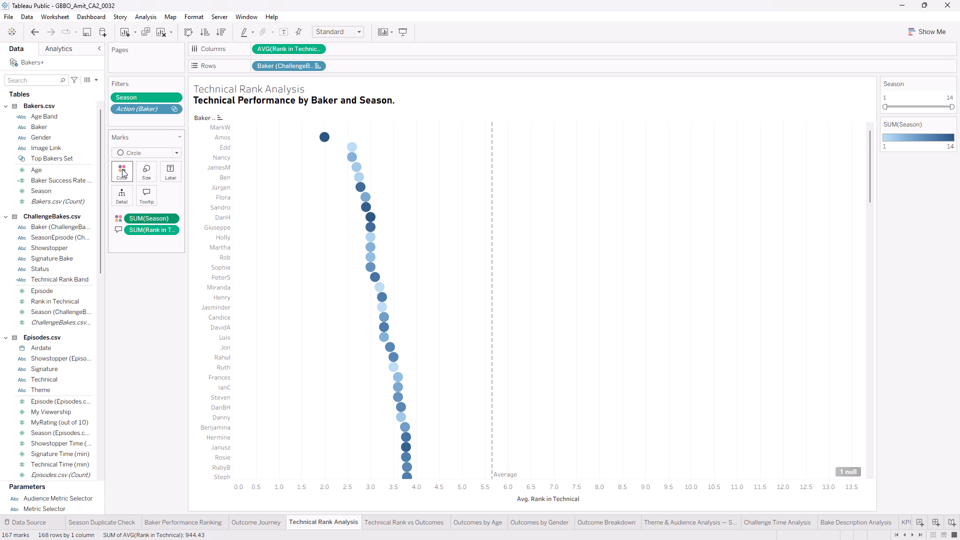
pyautogui.click(165, 204)
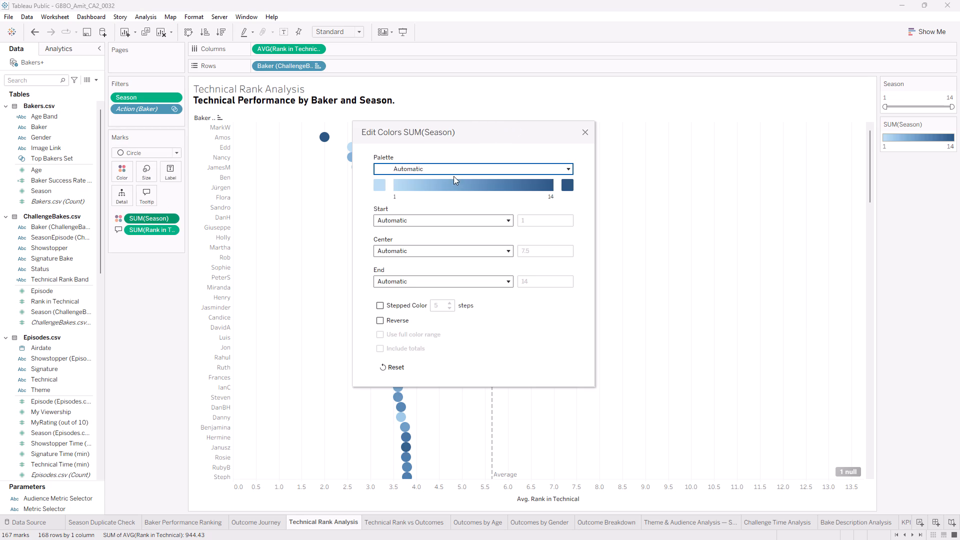
pyautogui.click(448, 164)
pyautogui.click(461, 273)
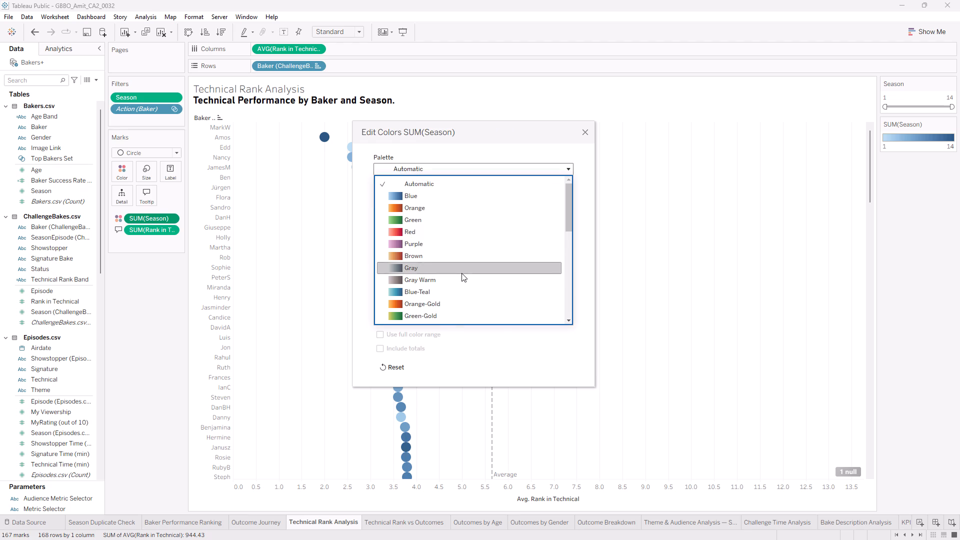
pyautogui.click(454, 173)
pyautogui.scroll(-5, 455, 232)
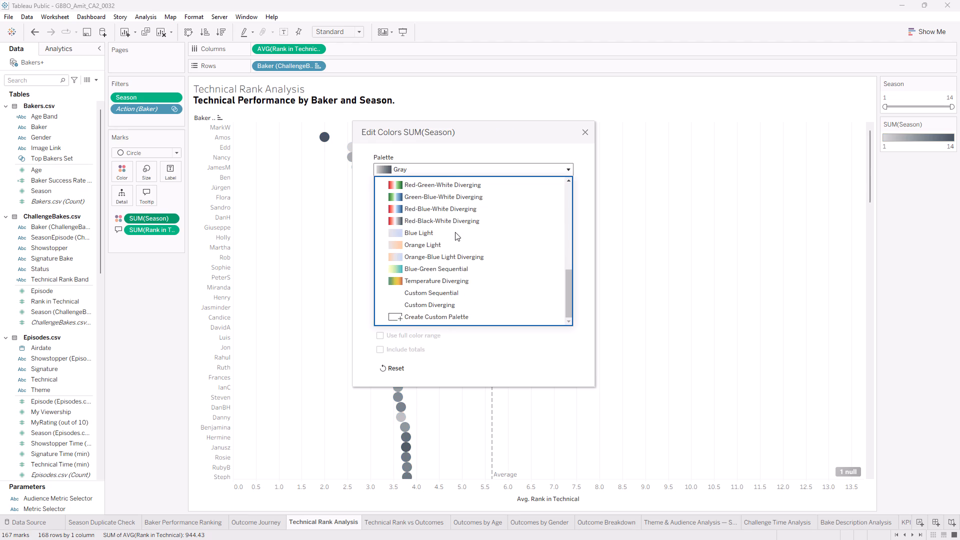
pyautogui.click(422, 278)
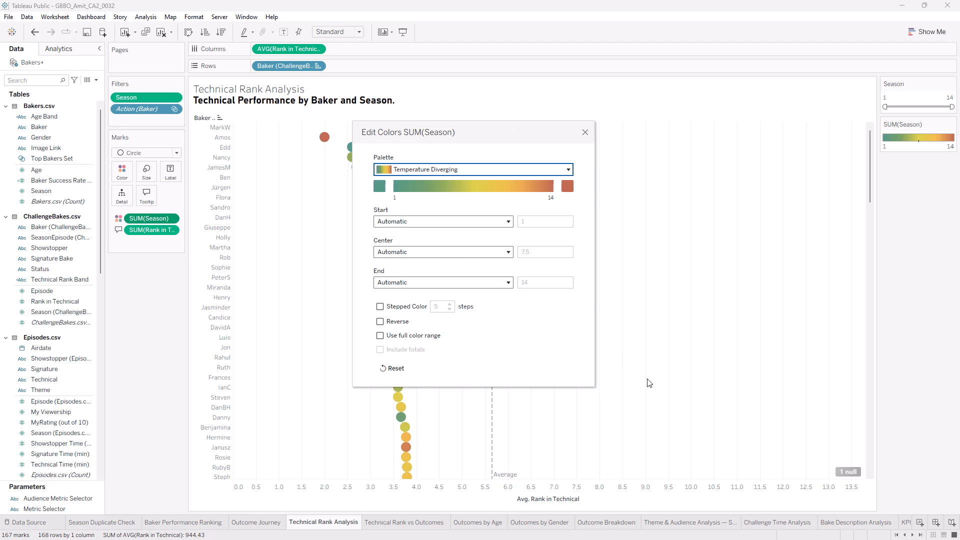
pyautogui.click(647, 378)
pyautogui.click(583, 136)
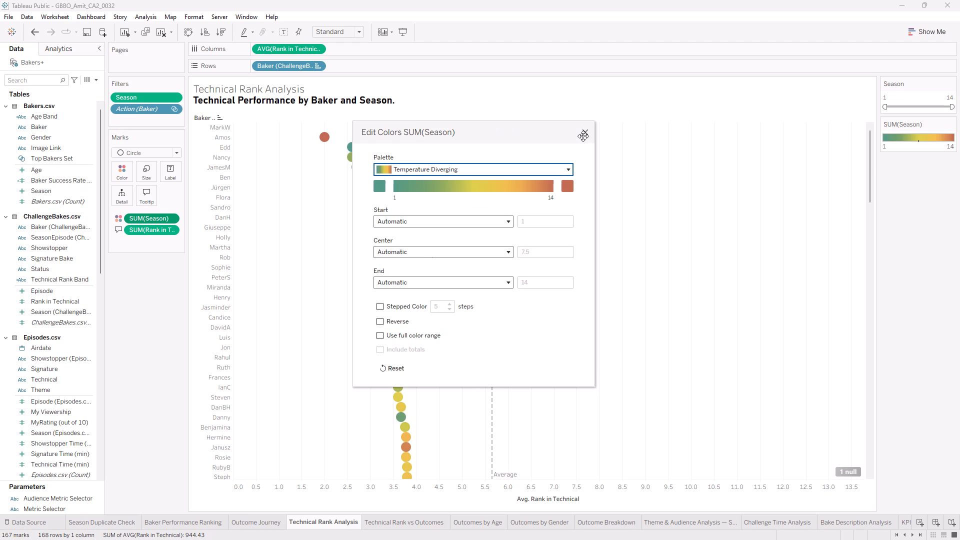
pyautogui.click(587, 131)
# Set the SUM(Season) colour palette on the Technical Rank vs Outcomes sheet to Blue-Teal.
pyautogui.click(413, 521)
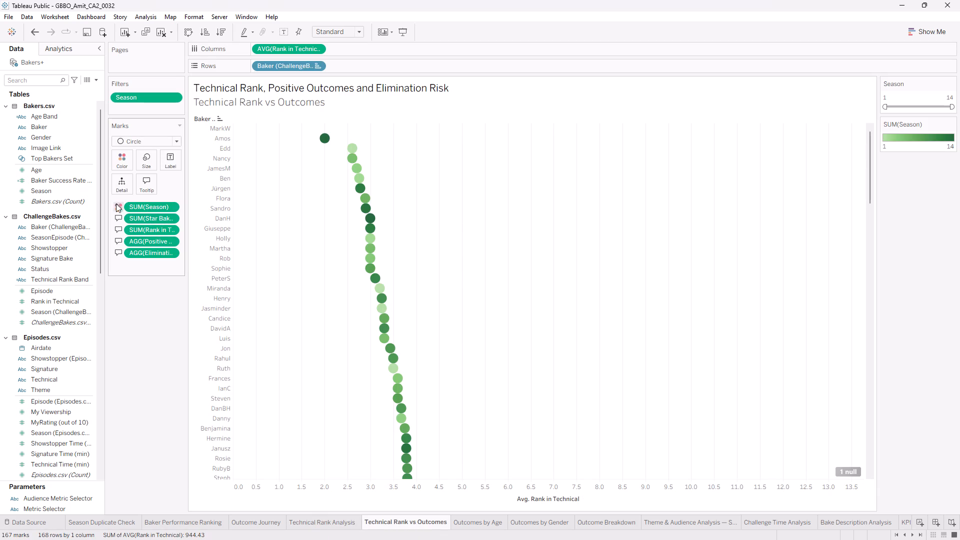
pyautogui.click(117, 207)
pyautogui.click(117, 161)
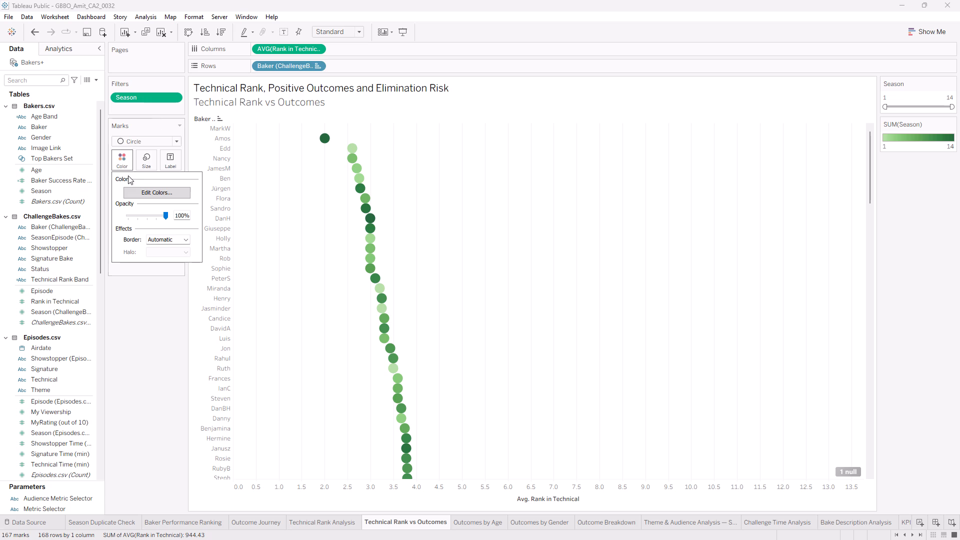
pyautogui.click(160, 194)
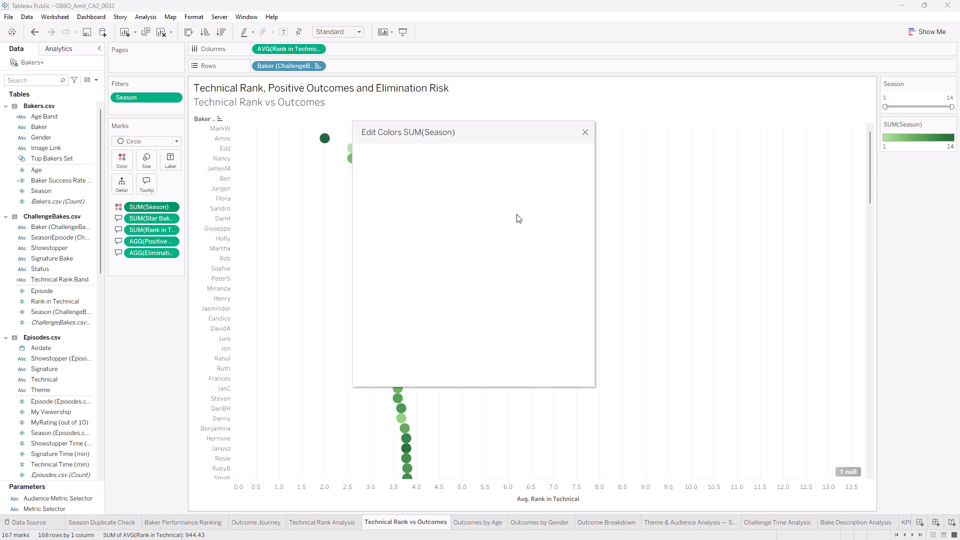
pyautogui.click(547, 163)
pyautogui.click(484, 298)
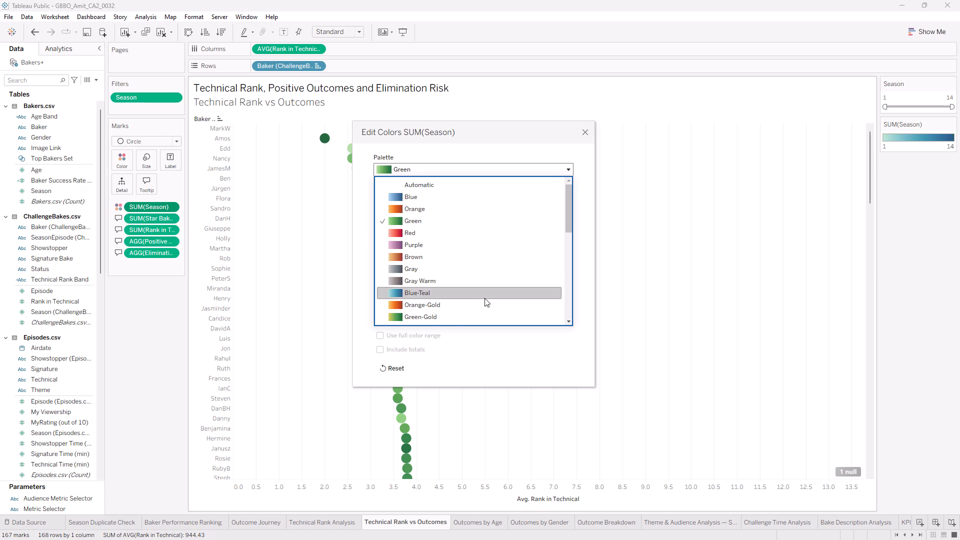
pyautogui.click(586, 388)
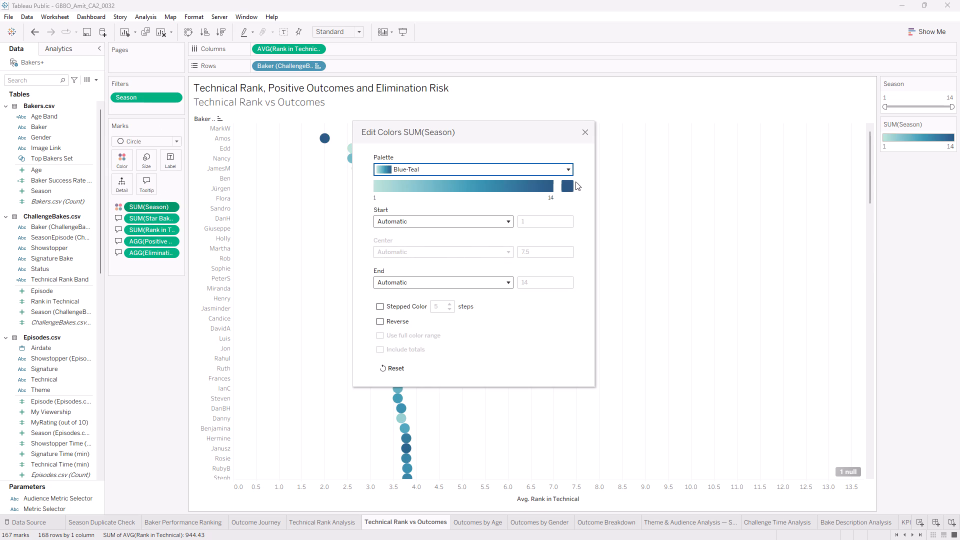
pyautogui.click(583, 130)
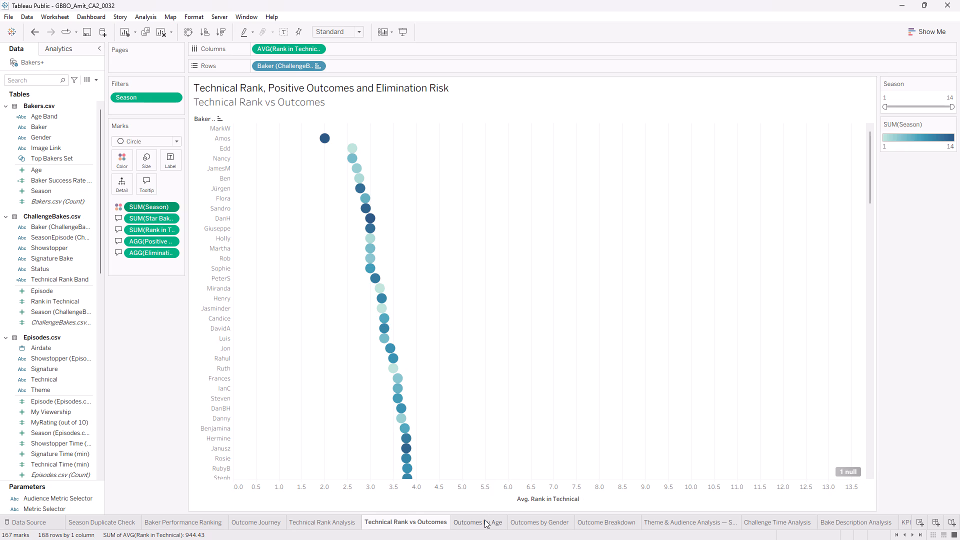
# Set the bar colour on the Outcomes by Age sheet to light green.
pyautogui.click(484, 519)
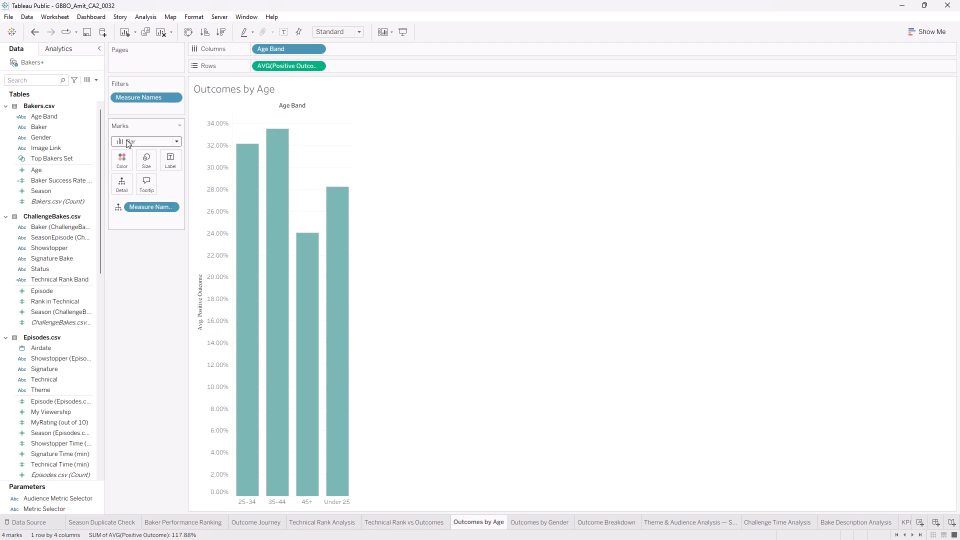
pyautogui.click(122, 161)
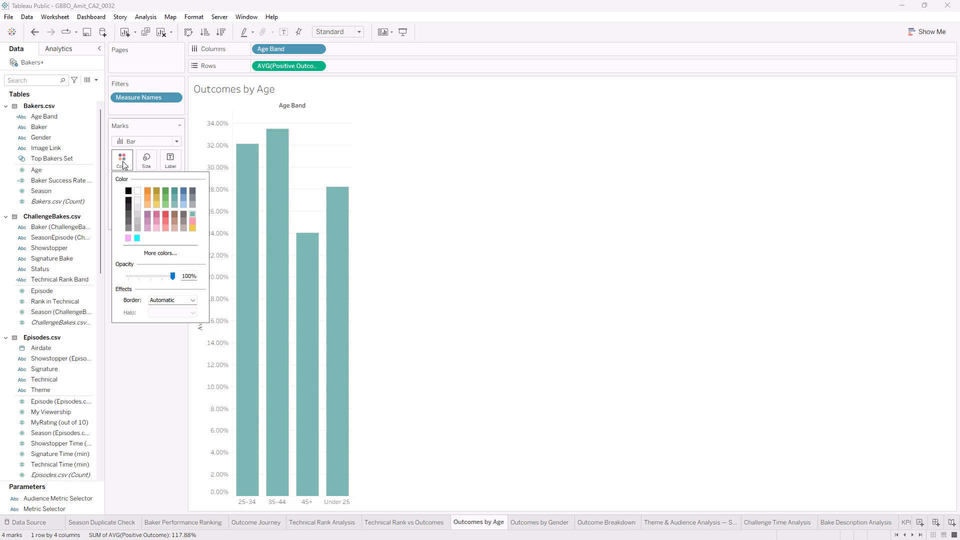
pyautogui.click(171, 221)
pyautogui.click(165, 201)
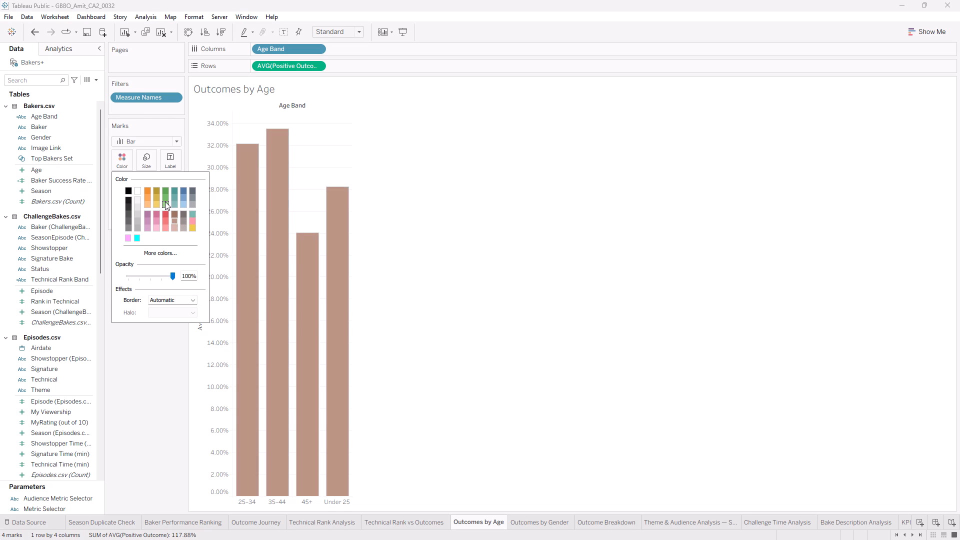
# Assign the Green-Gold palette to the Age Band colours on the Outcomes by Gender sheet.
pyautogui.click(543, 515)
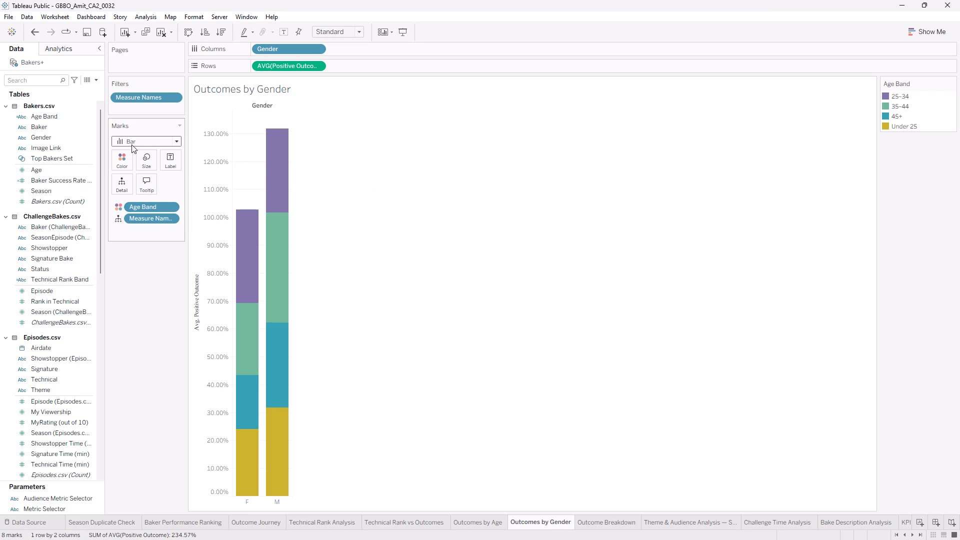
pyautogui.click(124, 156)
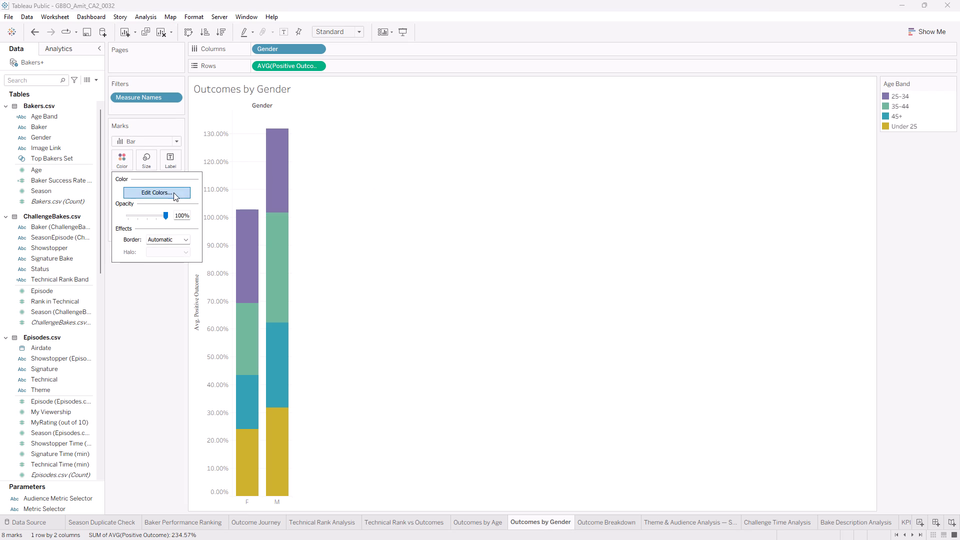
pyautogui.click(173, 192)
pyautogui.click(522, 180)
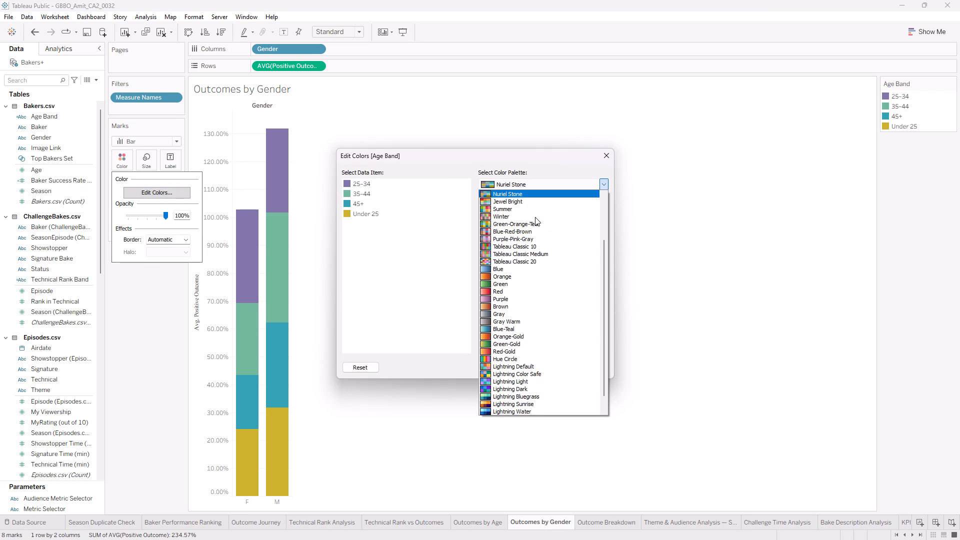
pyautogui.click(538, 347)
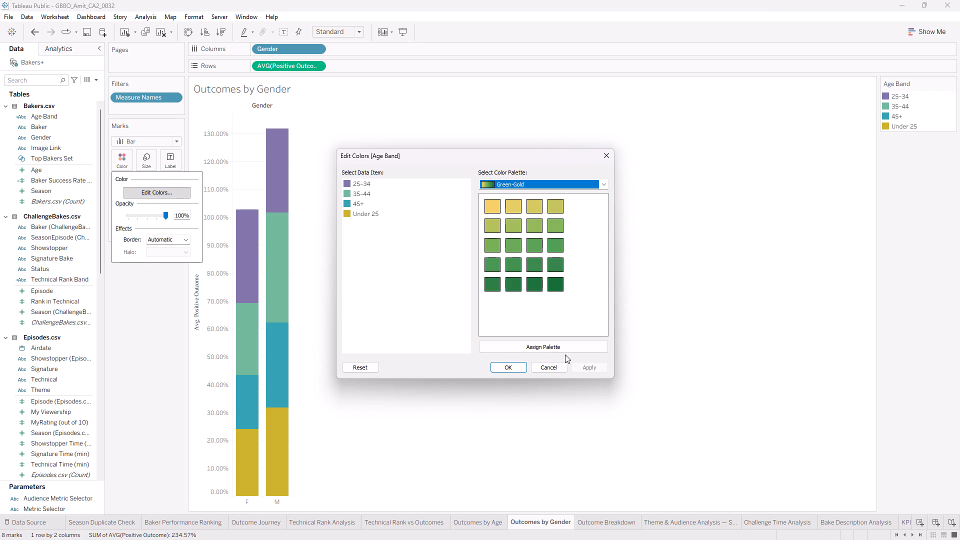
pyautogui.click(576, 349)
pyautogui.click(591, 371)
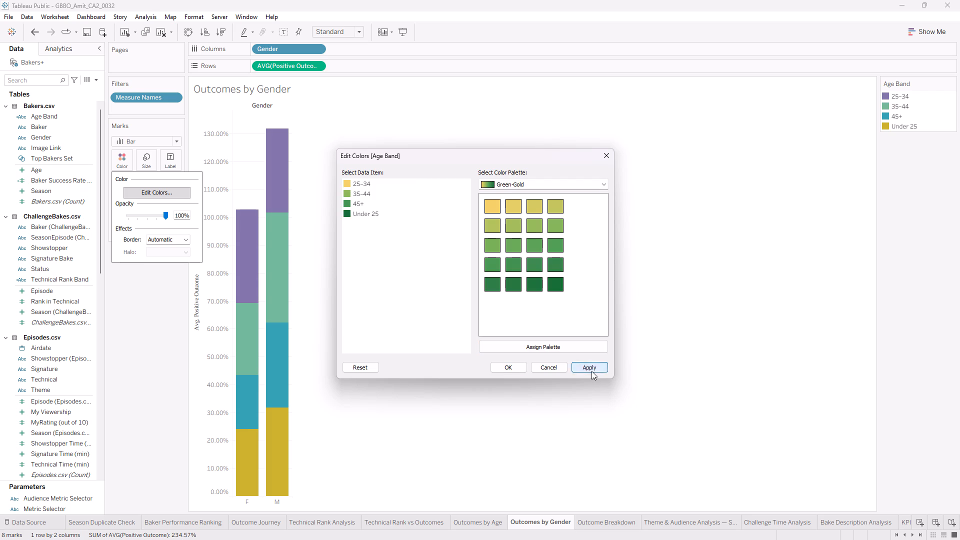
pyautogui.click(513, 374)
pyautogui.click(511, 368)
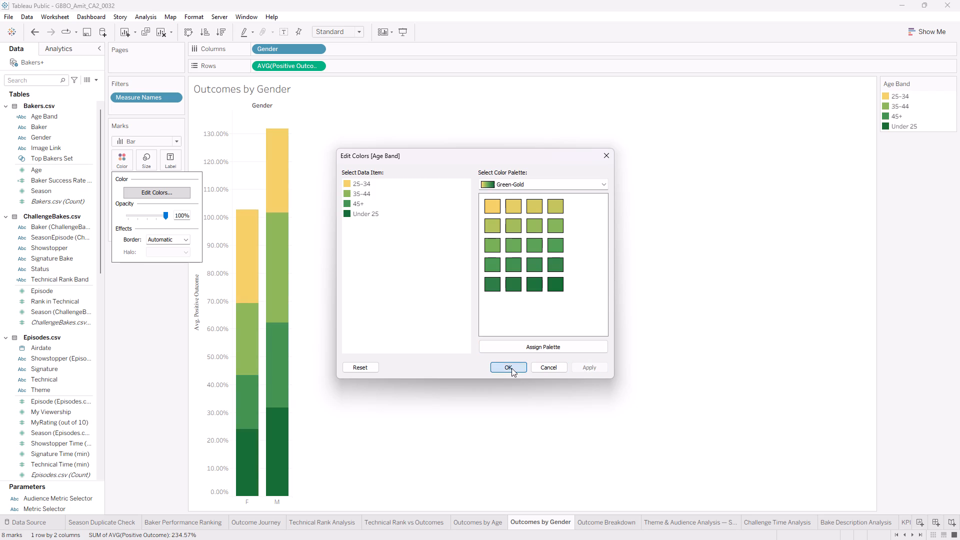
# Set the SUM(My Viewership) colour palette on the Theme & Audience Analysis sheet to Blue-Green Sequential.
pyautogui.click(610, 521)
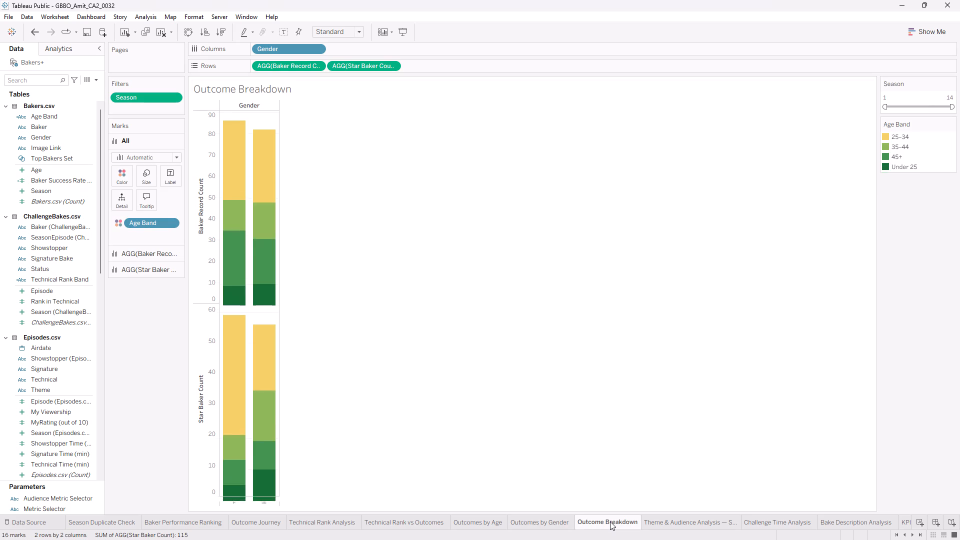
pyautogui.click(686, 526)
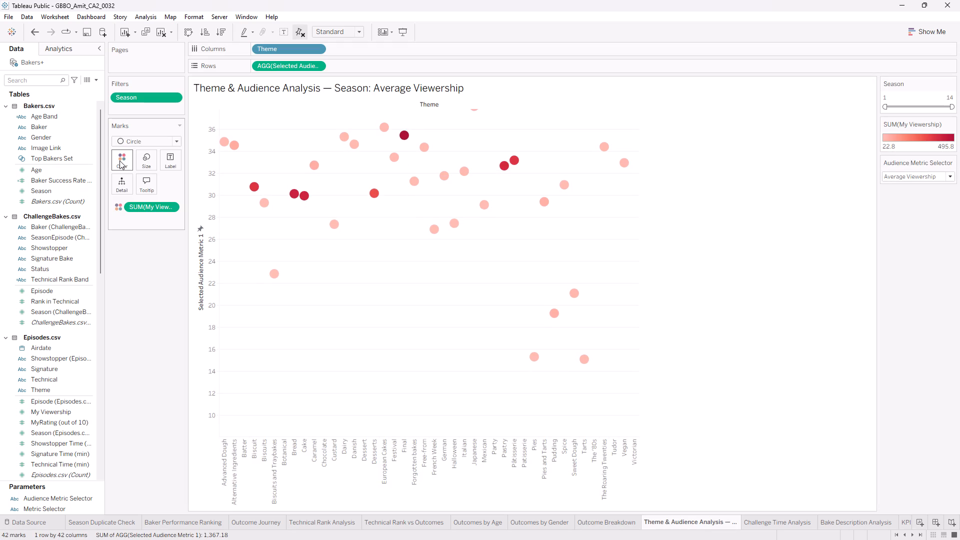
pyautogui.click(119, 160)
pyautogui.click(165, 191)
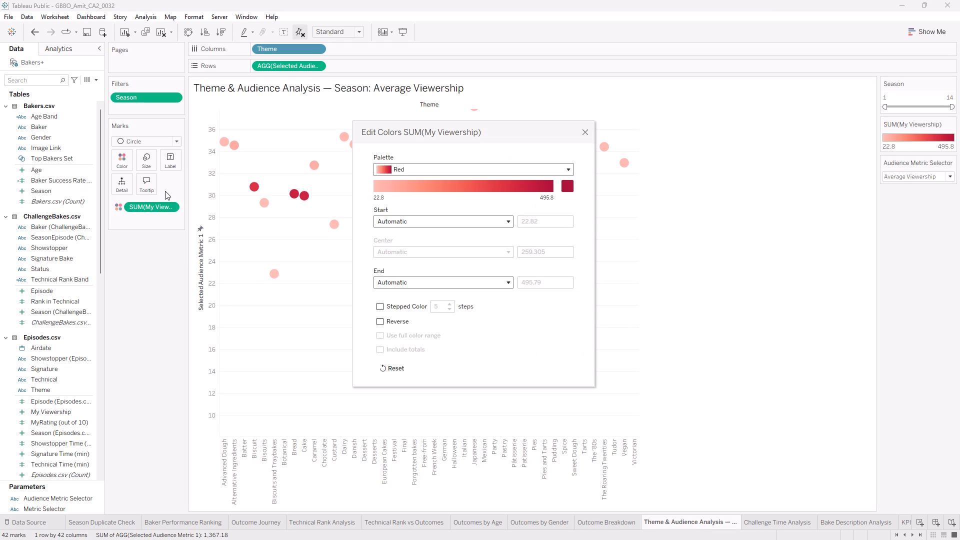
pyautogui.click(451, 171)
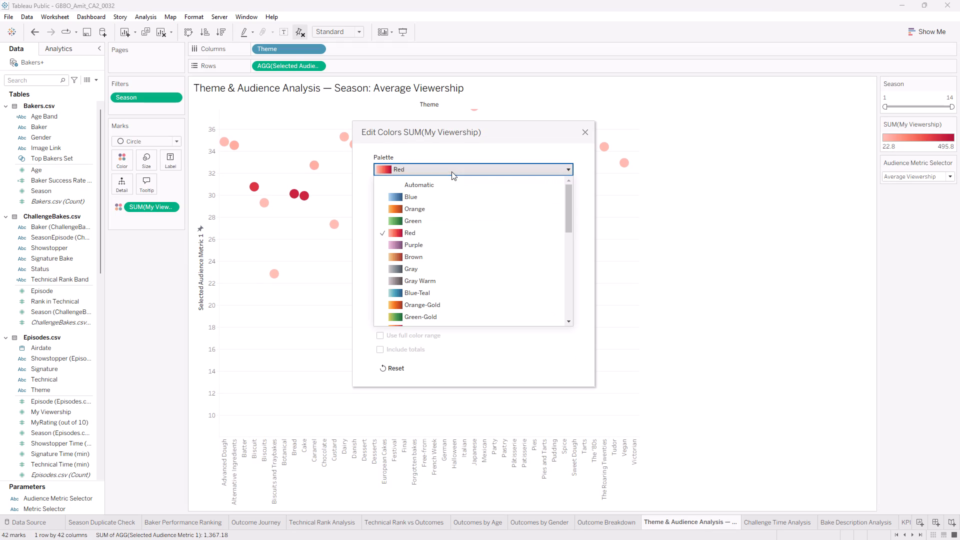
pyautogui.scroll(-2, 445, 295)
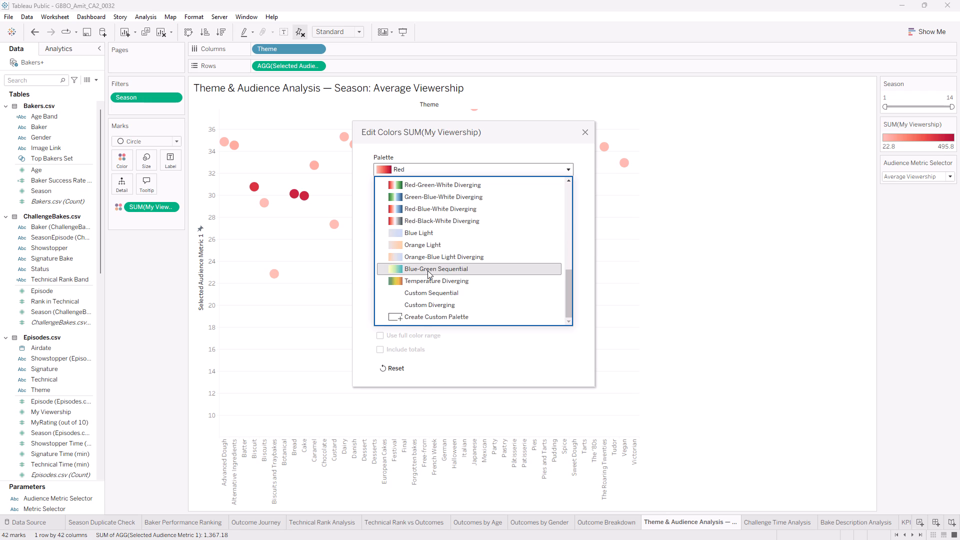
pyautogui.click(427, 270)
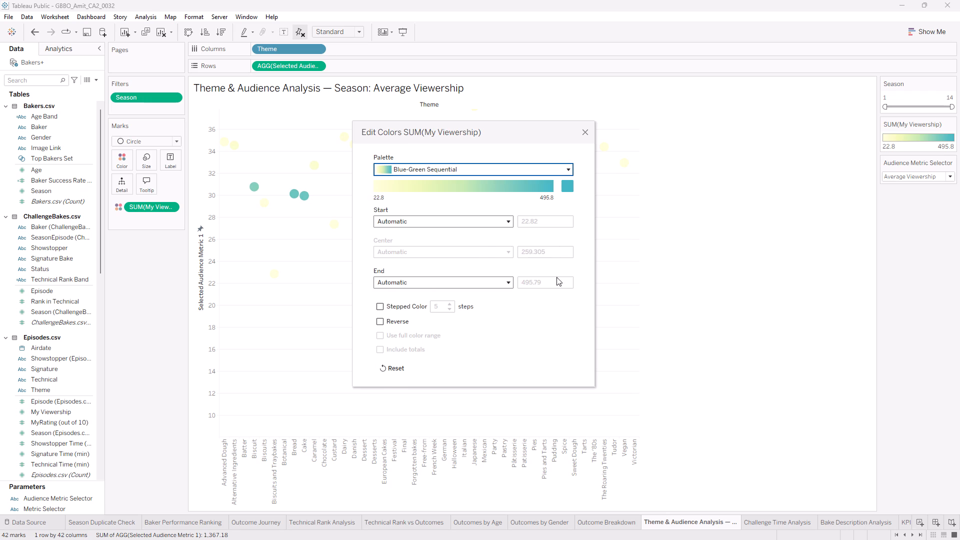
pyautogui.click(583, 130)
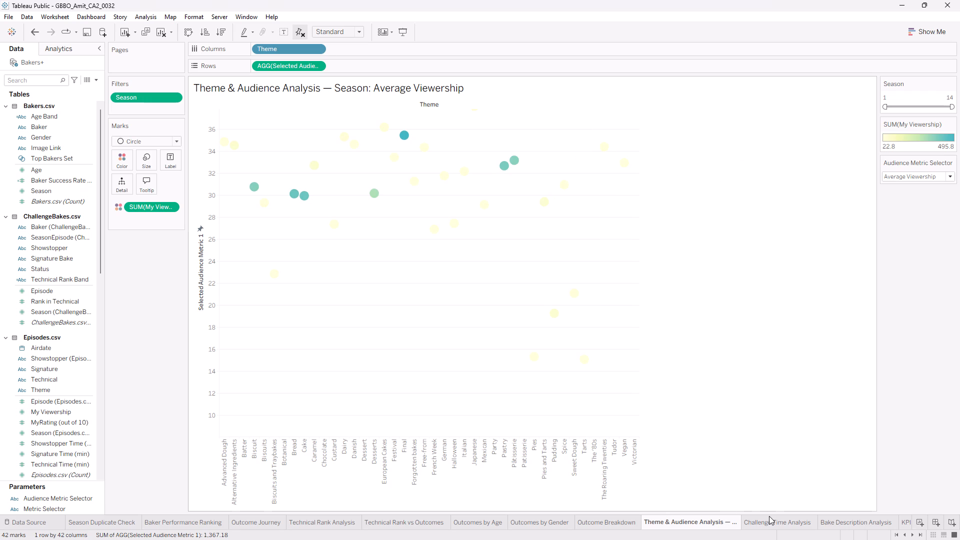
# Set the bar colour on the Challenge Time Analysis sheet to green.
pyautogui.click(769, 516)
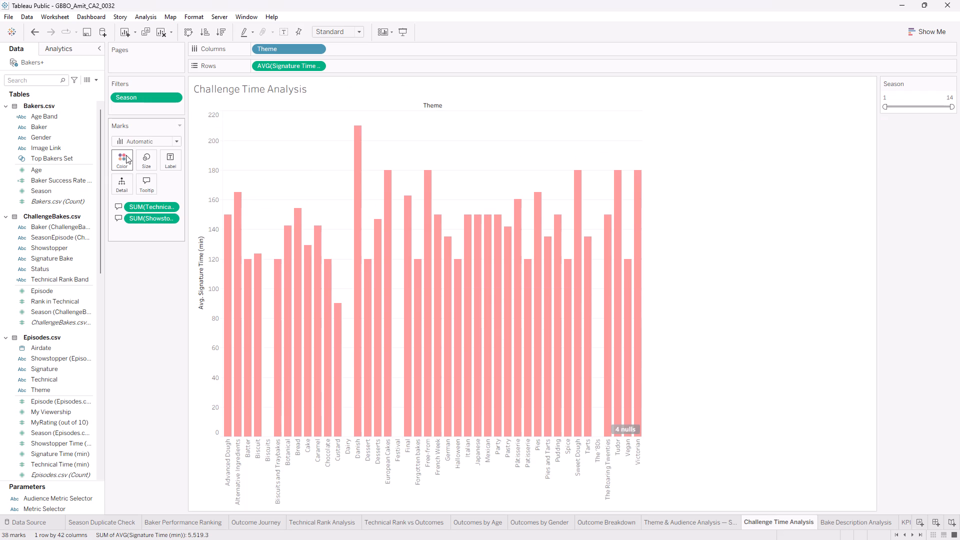
pyautogui.click(124, 157)
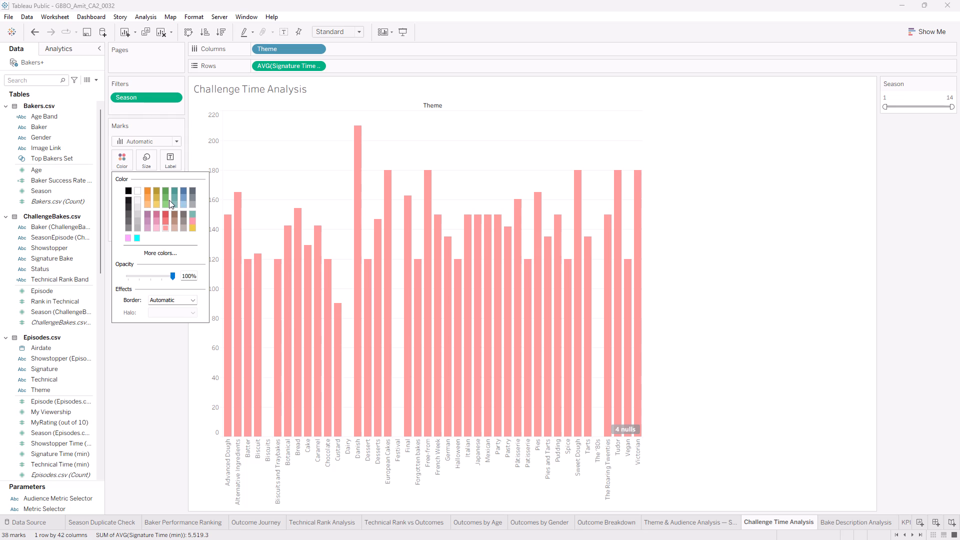
pyautogui.click(166, 199)
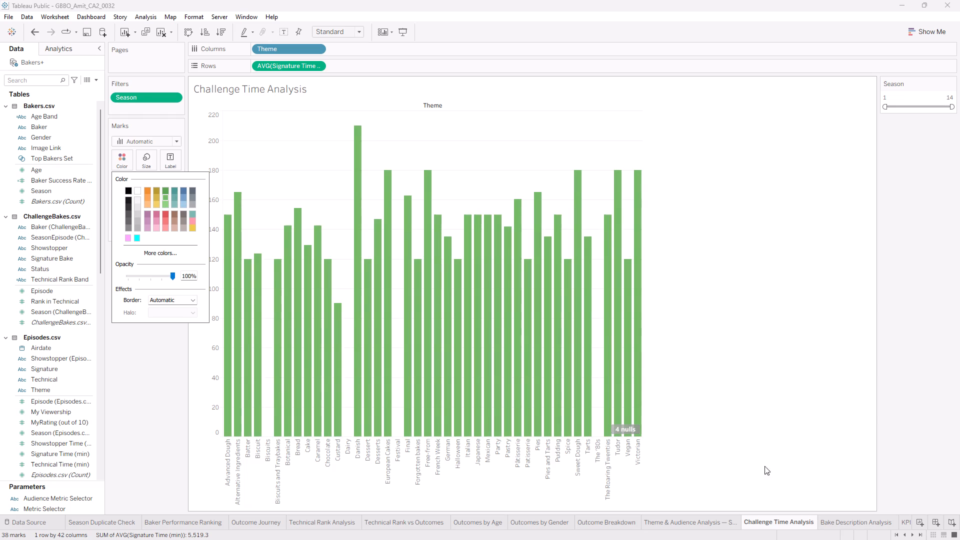
# Review the Bake Description Analysis sheet and check the chart colours and student details on Dashboards 1, 2 and 3.
pyautogui.click(848, 523)
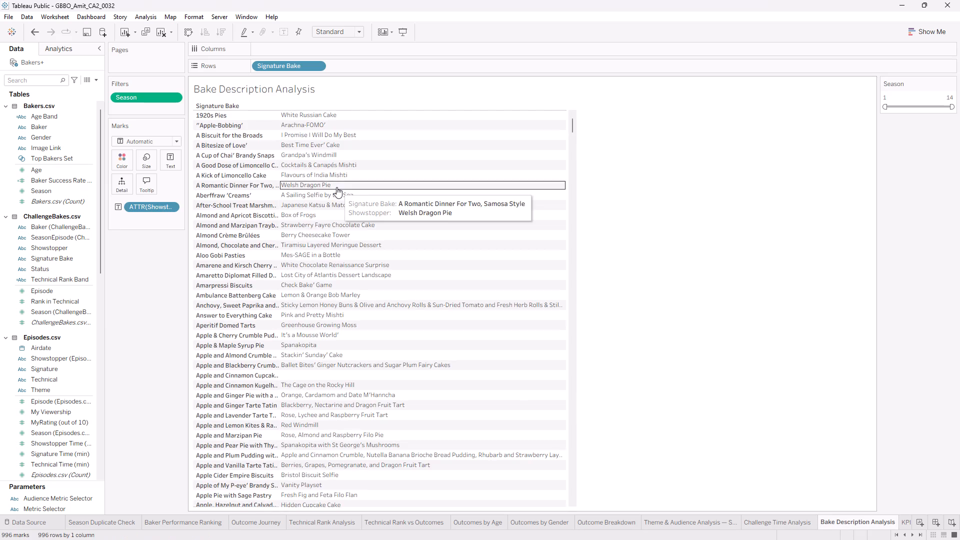
pyautogui.hscroll(-1, 736, 523)
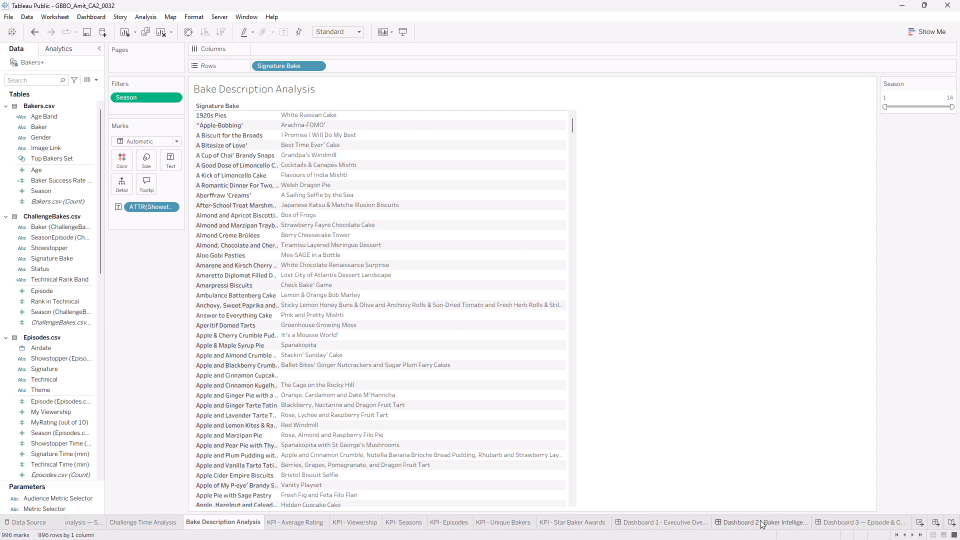
pyautogui.click(760, 520)
pyautogui.click(686, 516)
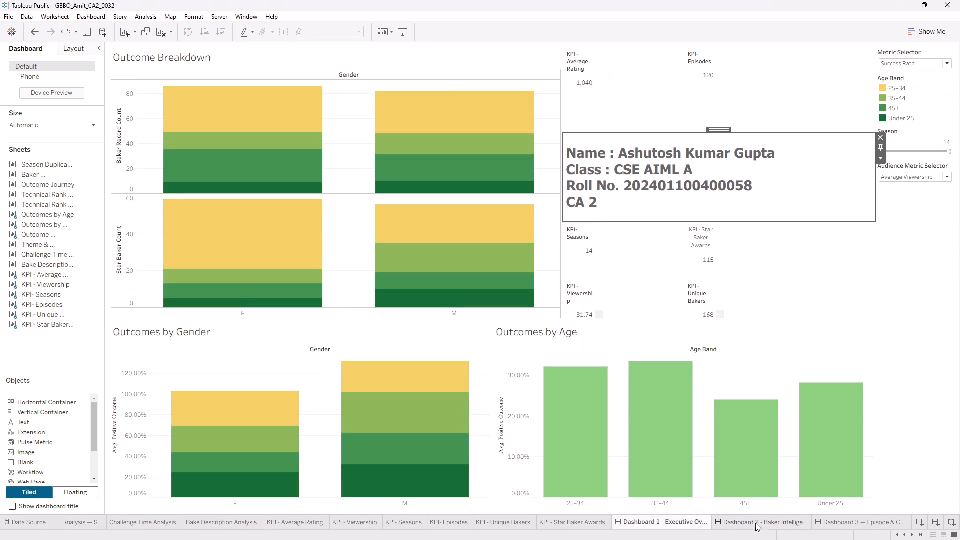
pyautogui.click(770, 522)
pyautogui.click(847, 521)
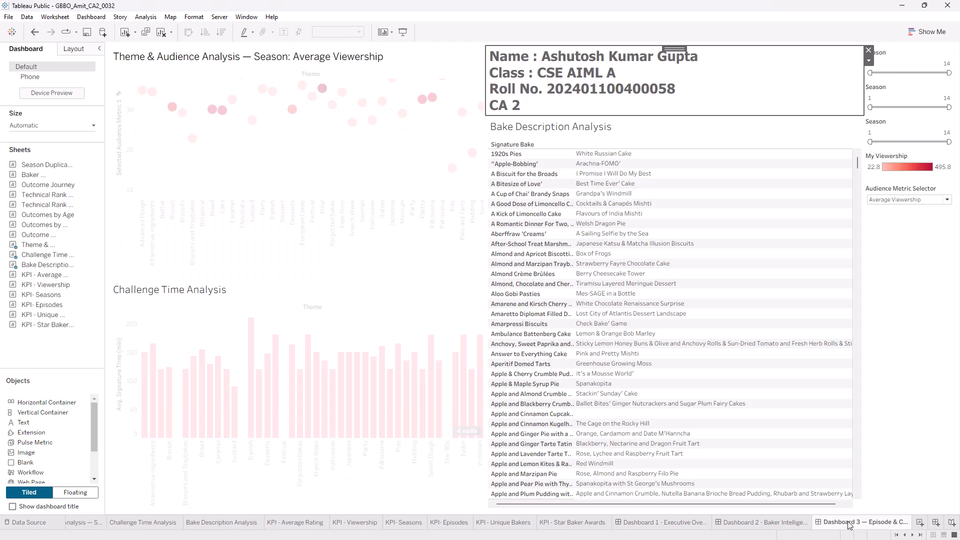
pyautogui.click(807, 521)
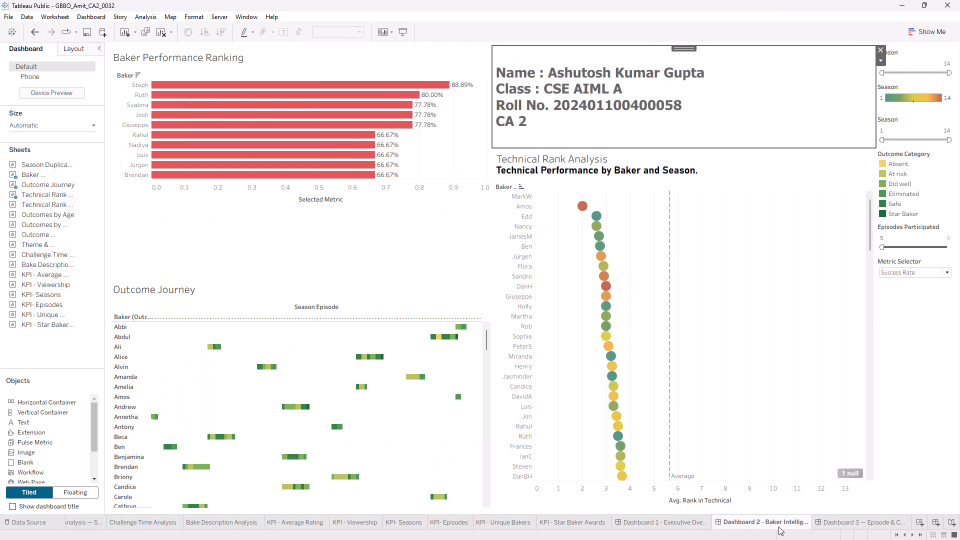
pyautogui.click(690, 531)
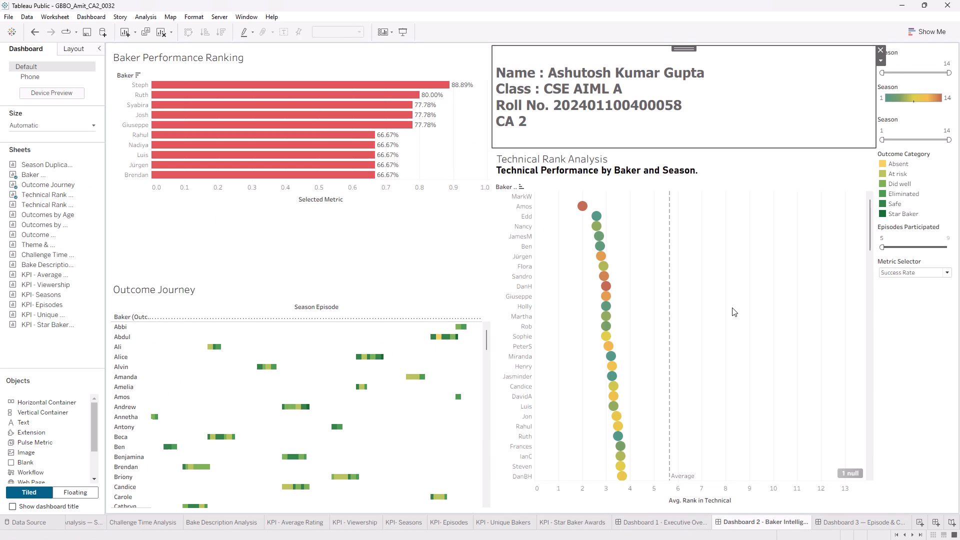
pyautogui.click(8, 19)
pyautogui.click(46, 95)
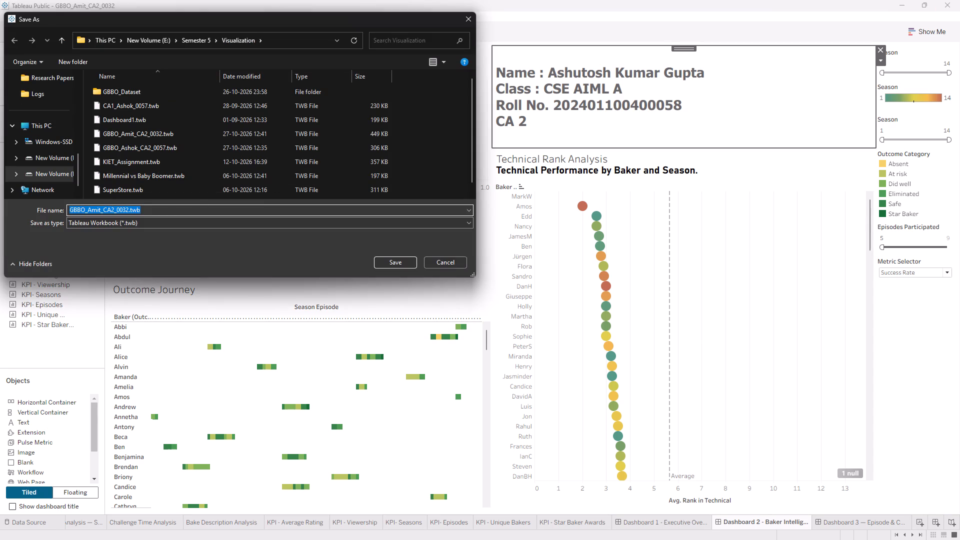
pyautogui.click(130, 209)
pyautogui.press('Left')
pyautogui.press('BackSpace')
pyautogui.press('BackSpace')
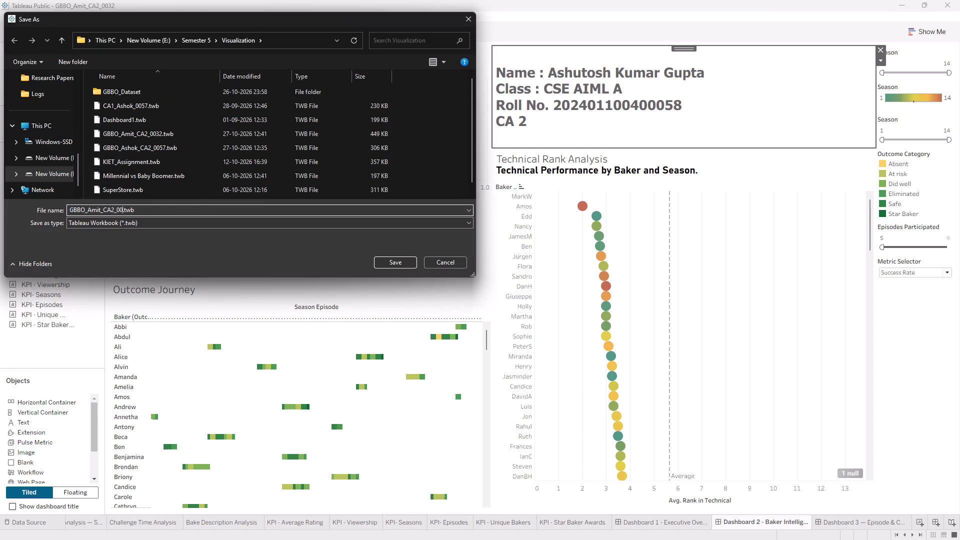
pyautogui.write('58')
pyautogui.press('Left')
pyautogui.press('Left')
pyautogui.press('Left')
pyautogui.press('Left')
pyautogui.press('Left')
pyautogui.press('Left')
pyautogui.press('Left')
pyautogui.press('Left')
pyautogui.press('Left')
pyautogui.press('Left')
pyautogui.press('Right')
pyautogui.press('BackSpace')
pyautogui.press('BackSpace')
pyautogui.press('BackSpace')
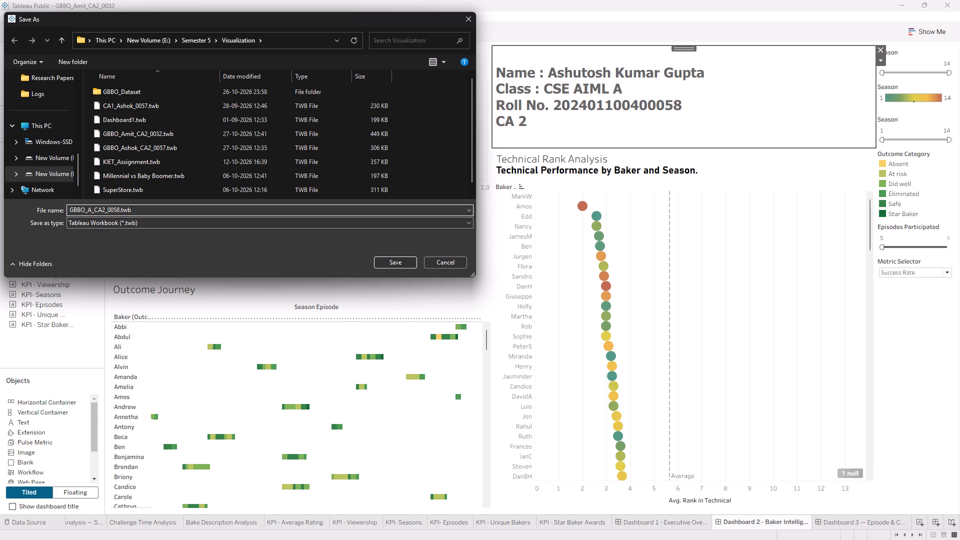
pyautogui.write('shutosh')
pyautogui.click(393, 266)
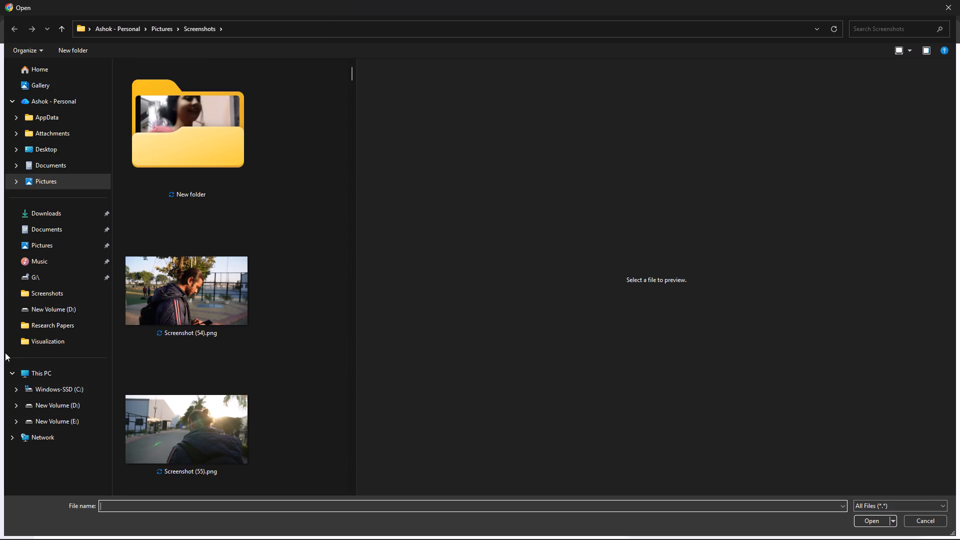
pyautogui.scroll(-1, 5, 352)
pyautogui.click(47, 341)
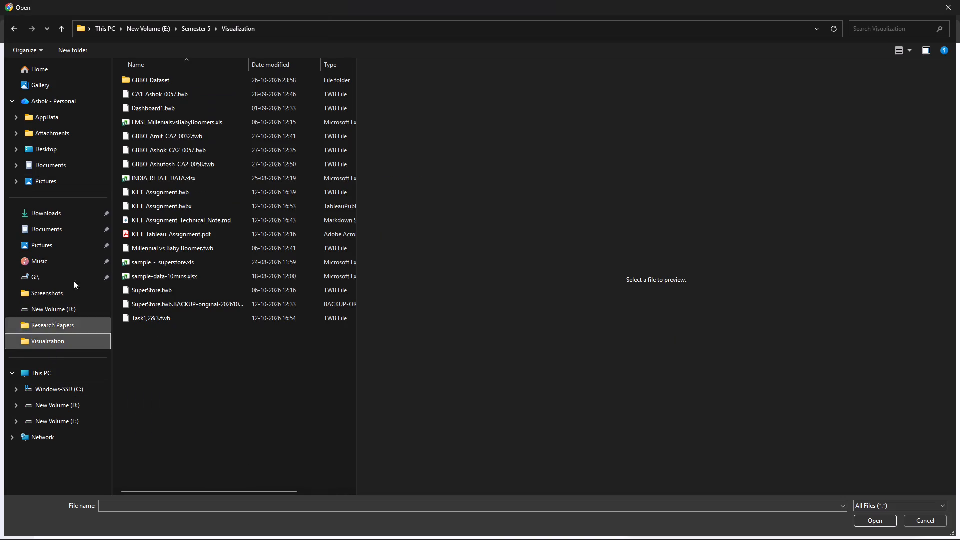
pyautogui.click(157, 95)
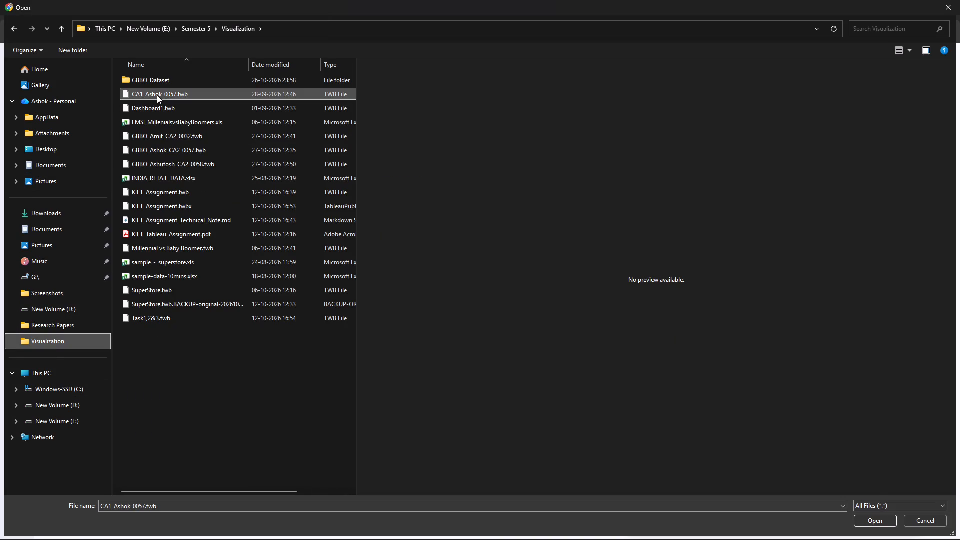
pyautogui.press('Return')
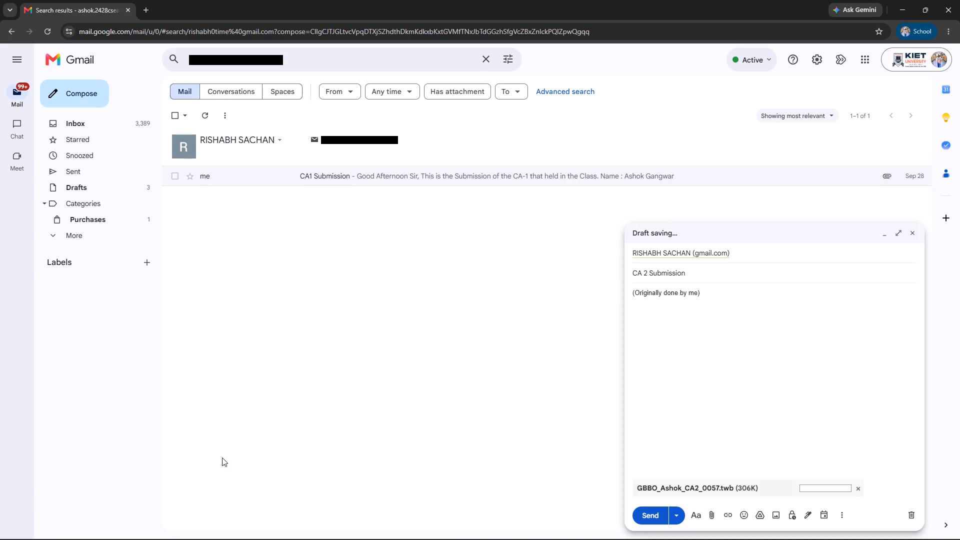
pyautogui.click(653, 515)
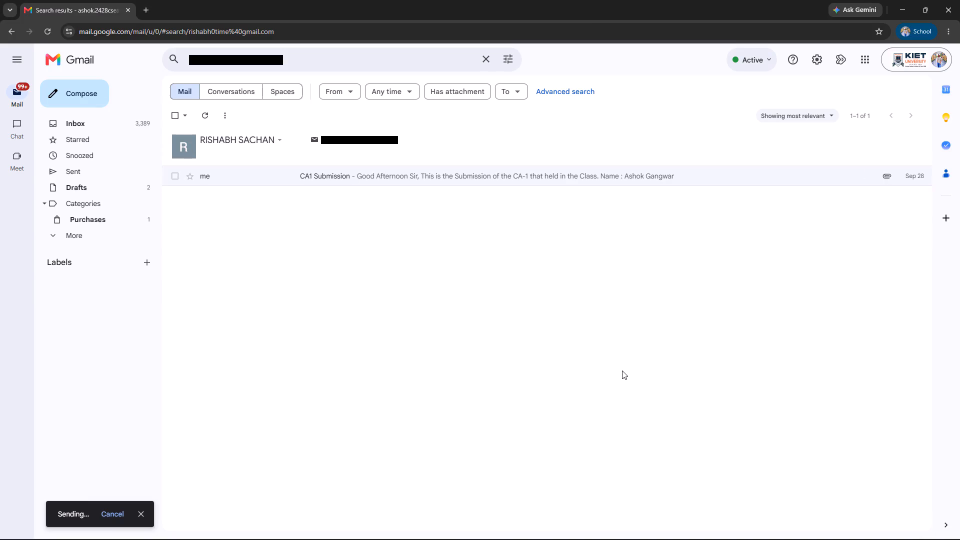
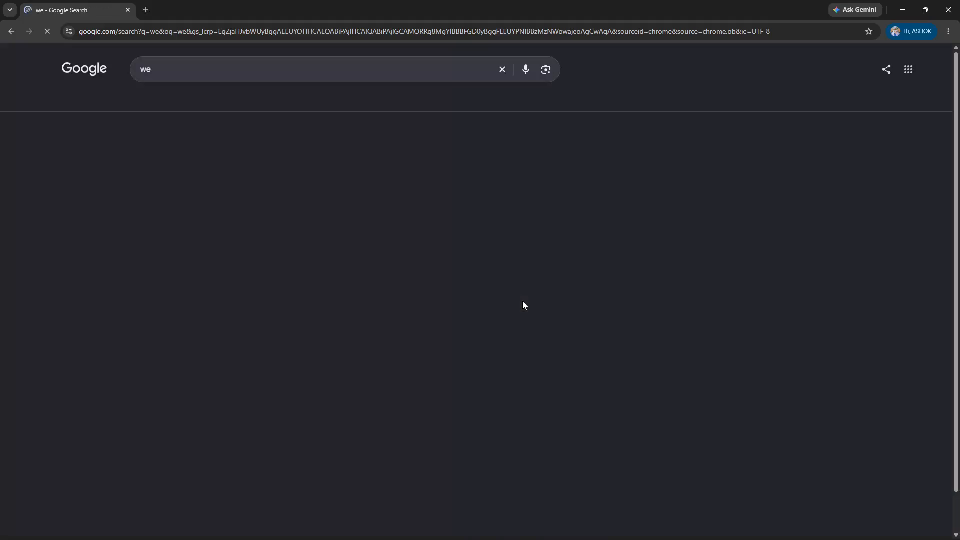
# Close the college-profile search window, reopen Chrome, switch to the personal browser profile and enter "we" as the address there.
pyautogui.click(959, 0)
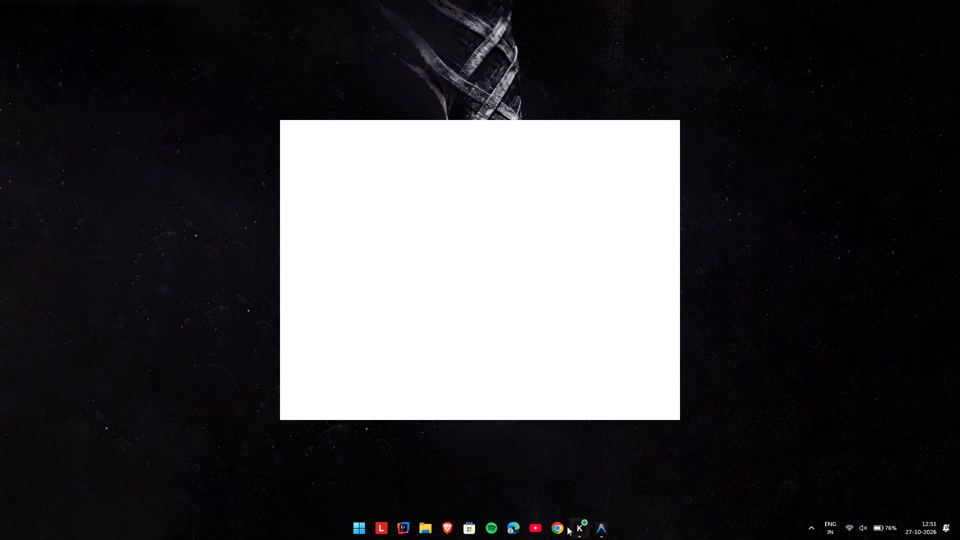
pyautogui.click(557, 528)
pyautogui.click(899, 28)
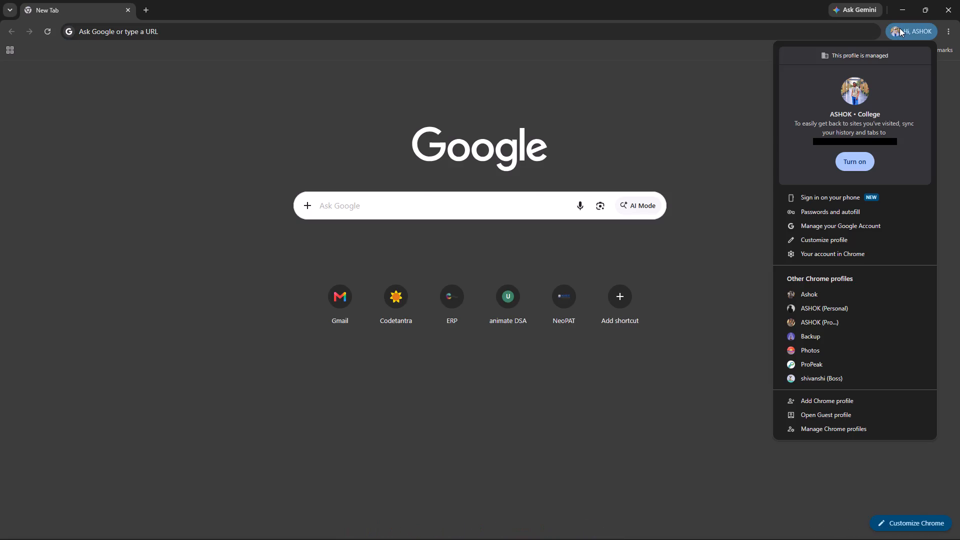
pyautogui.click(810, 304)
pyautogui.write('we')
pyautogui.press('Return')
pyautogui.click(899, 11)
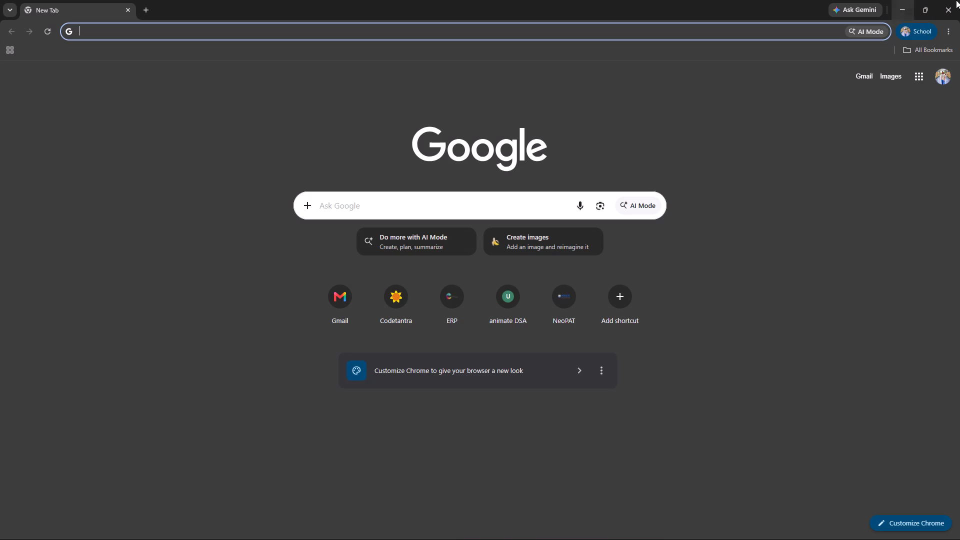